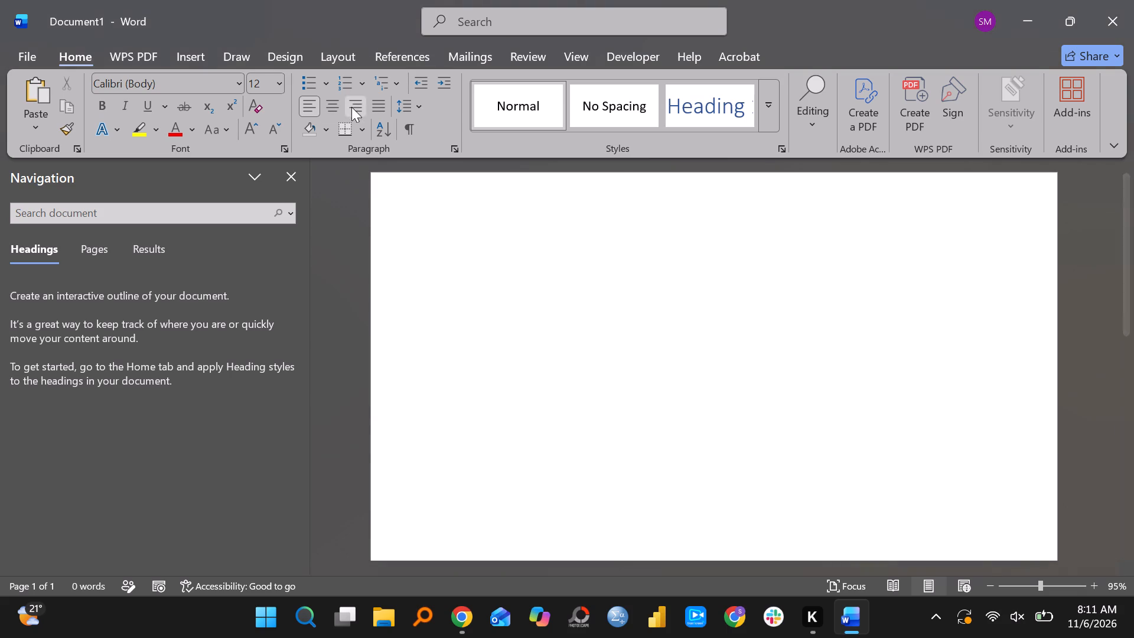
Close the Navigation pane and show the paragraph formatting marks.
left_click(282, 180)
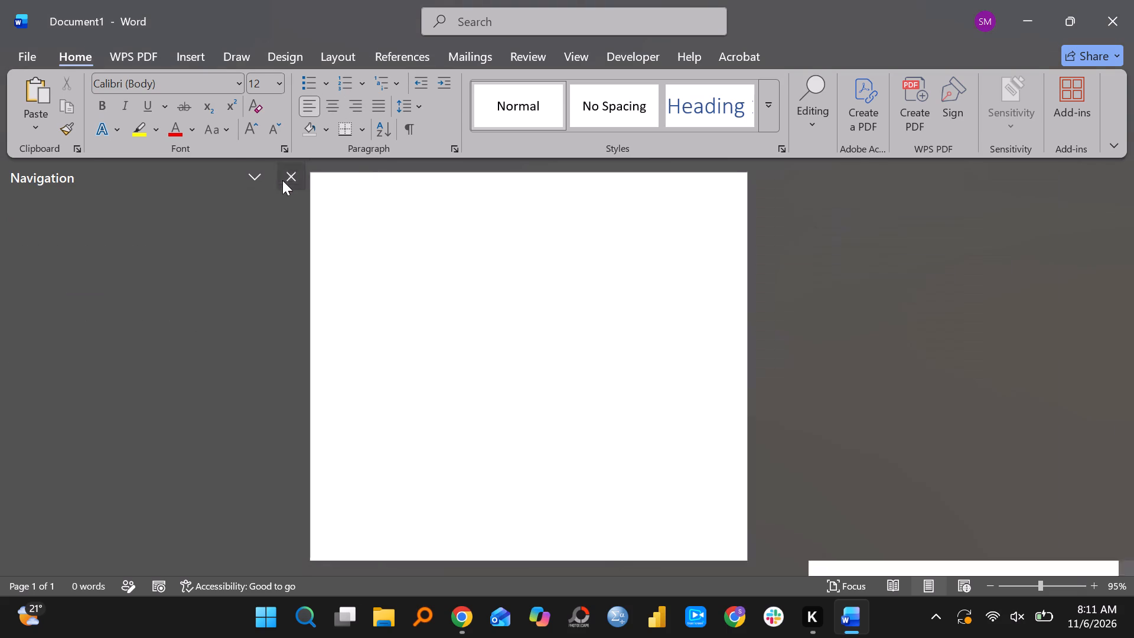
left_click(408, 132)
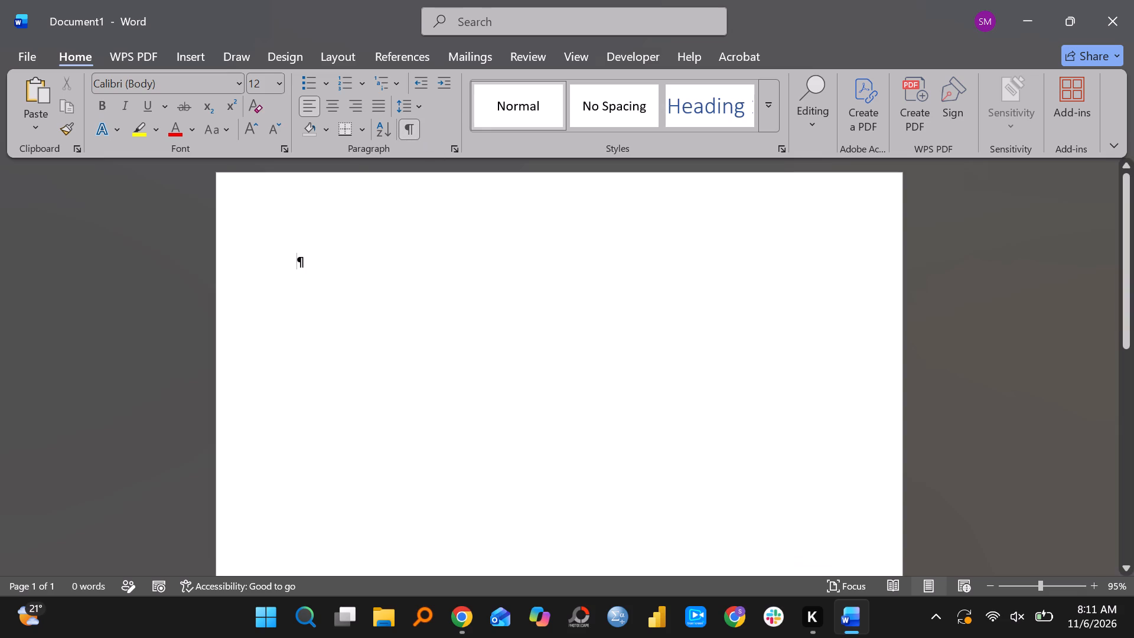
Add three blank paragraphs to the document and set all paragraphs to the Times New Roman font.
key("Return")
key("Return")
key("Return")
key("ctrl+a")
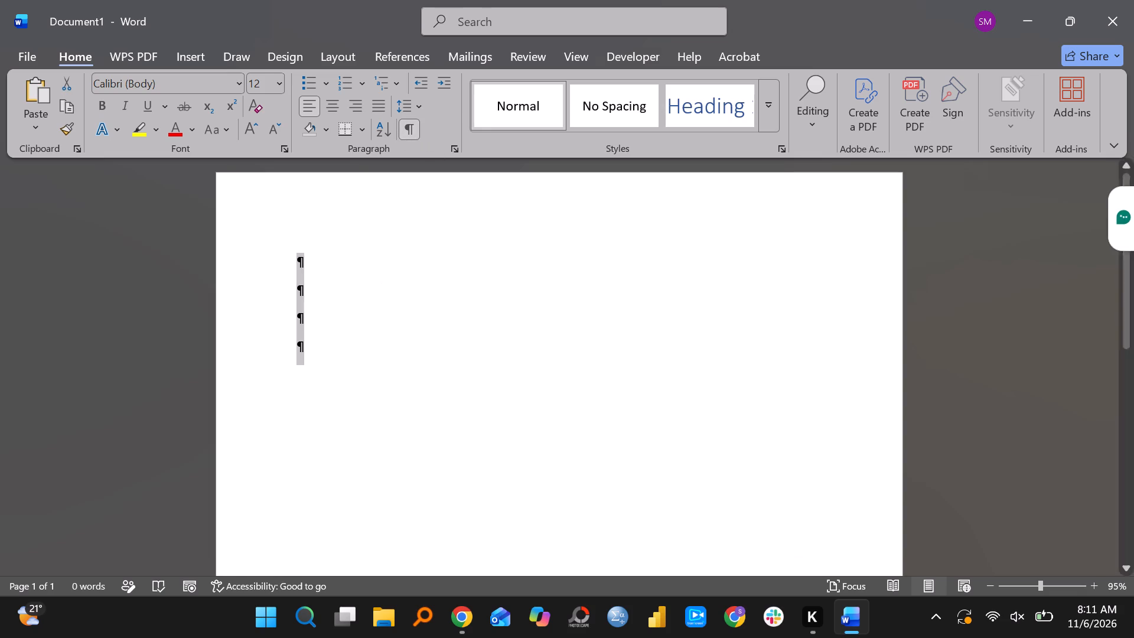
left_click(236, 86)
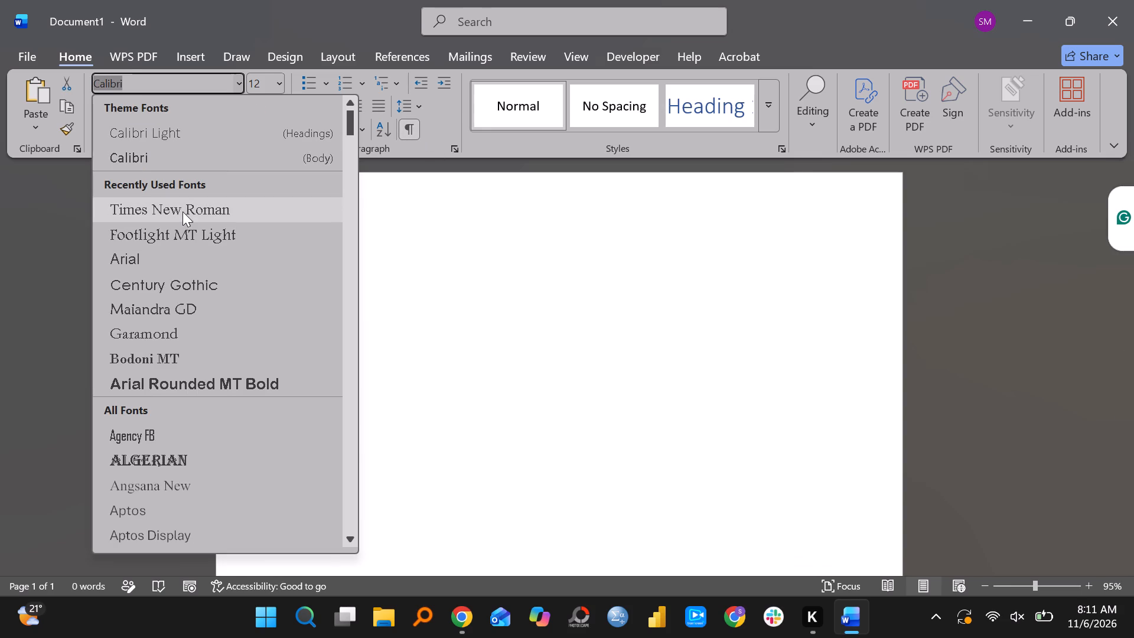
left_click(183, 211)
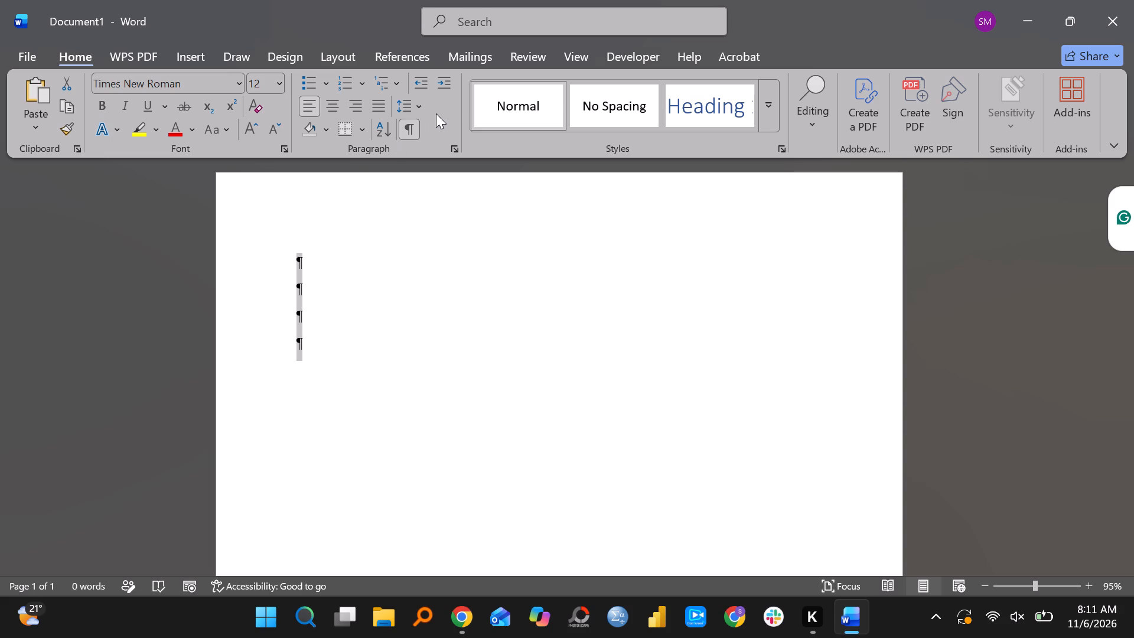
Format all paragraphs with 1.5 line spacing, no space after paragraphs, and justified alignment.
left_click(424, 106)
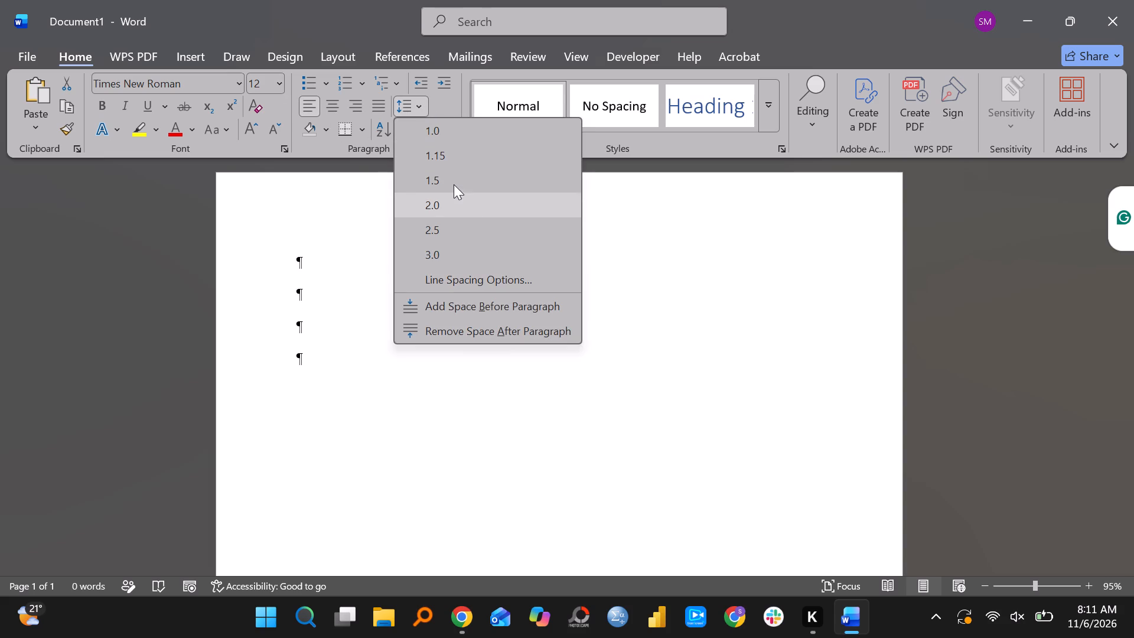
left_click(454, 184)
left_click(419, 105)
left_click(491, 279)
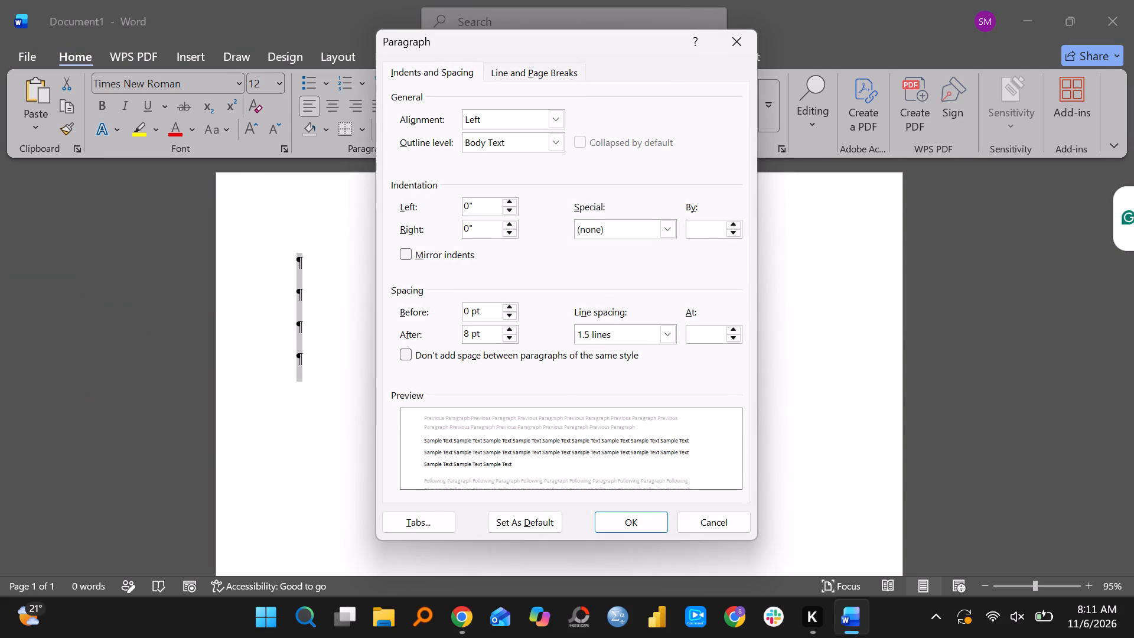
left_click(511, 342)
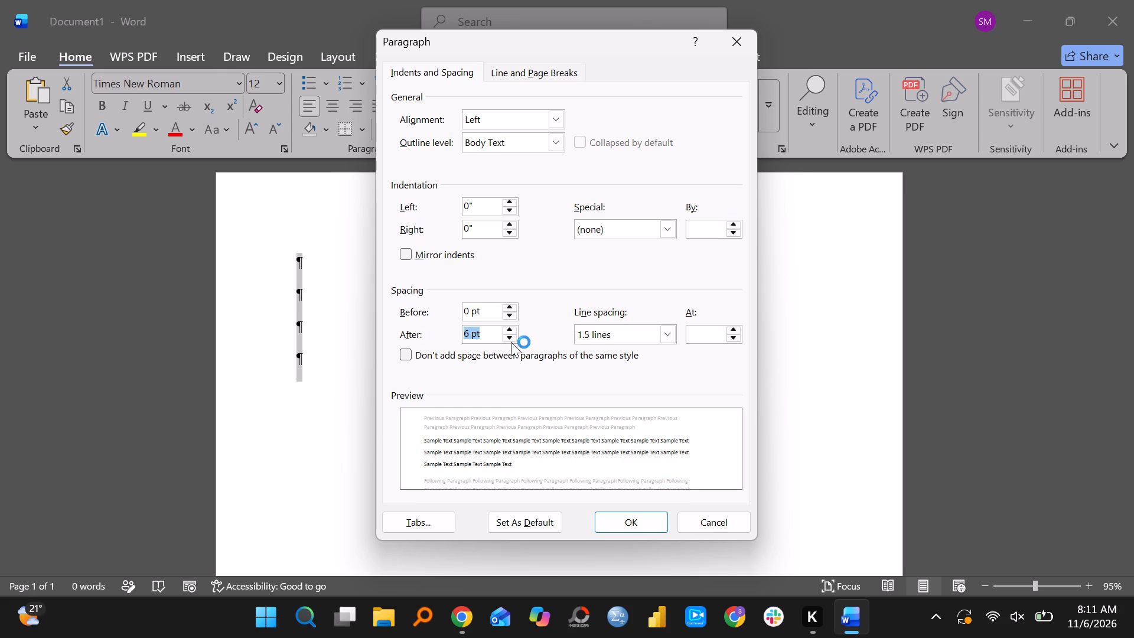
left_click(511, 342)
key("Return")
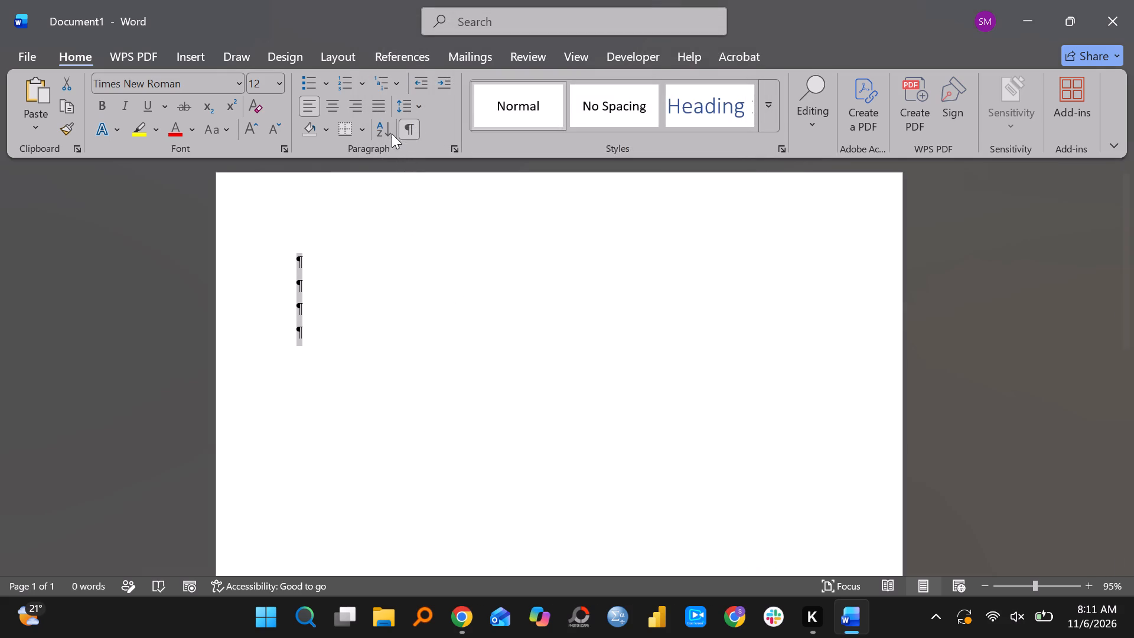
left_click(377, 104)
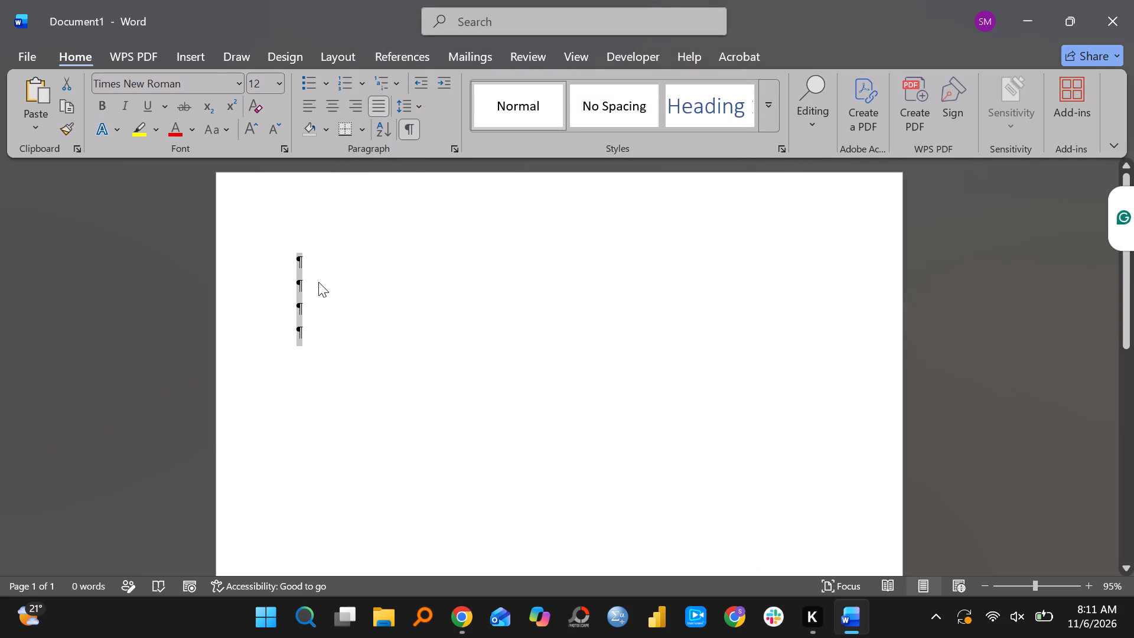
Insert a table of two columns and five rows at the second blank paragraph.
left_click(318, 282)
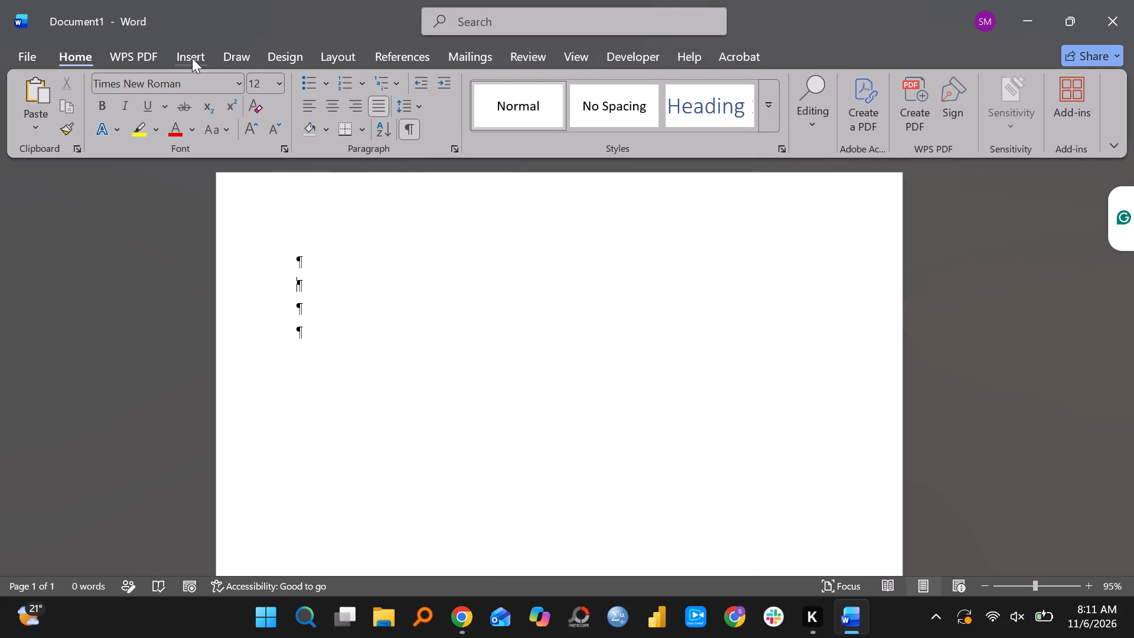
left_click(192, 58)
left_click(152, 95)
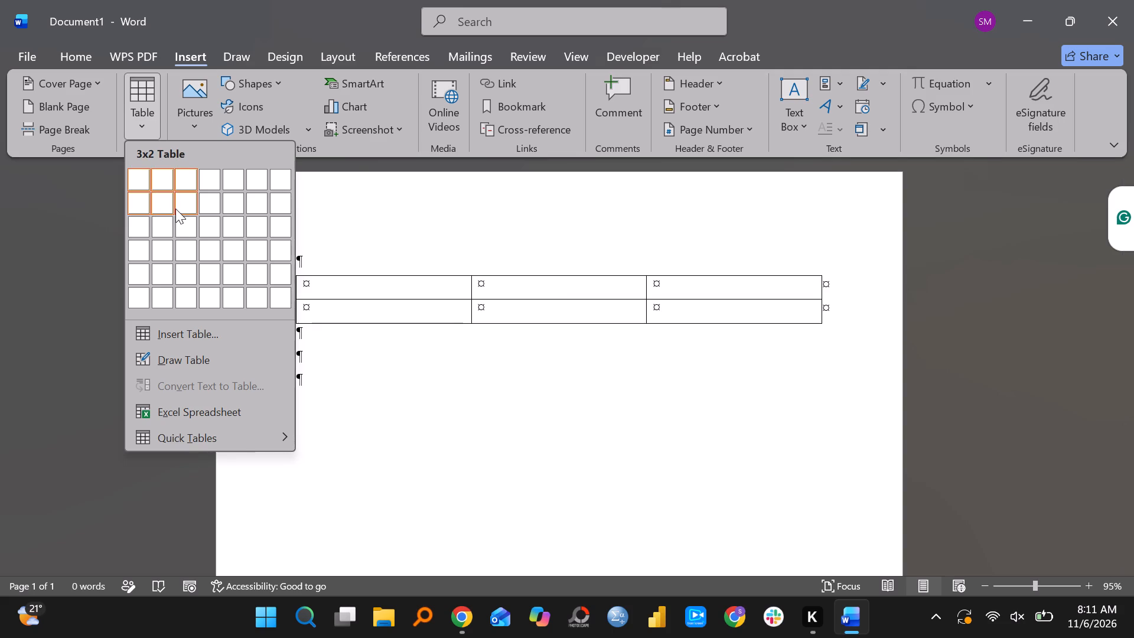
left_click(159, 278)
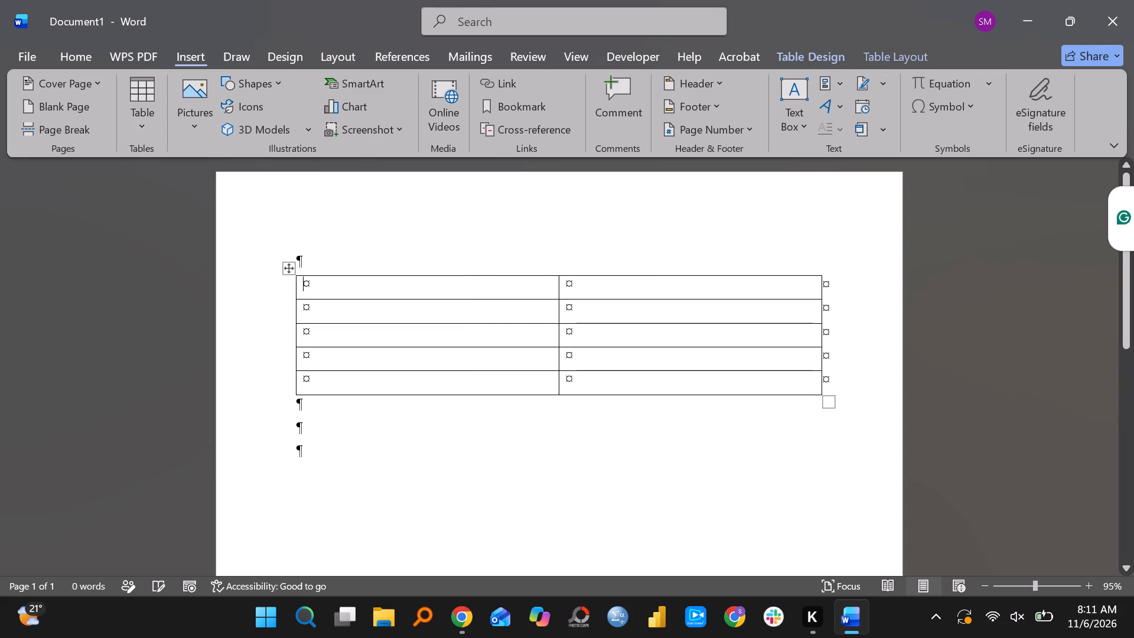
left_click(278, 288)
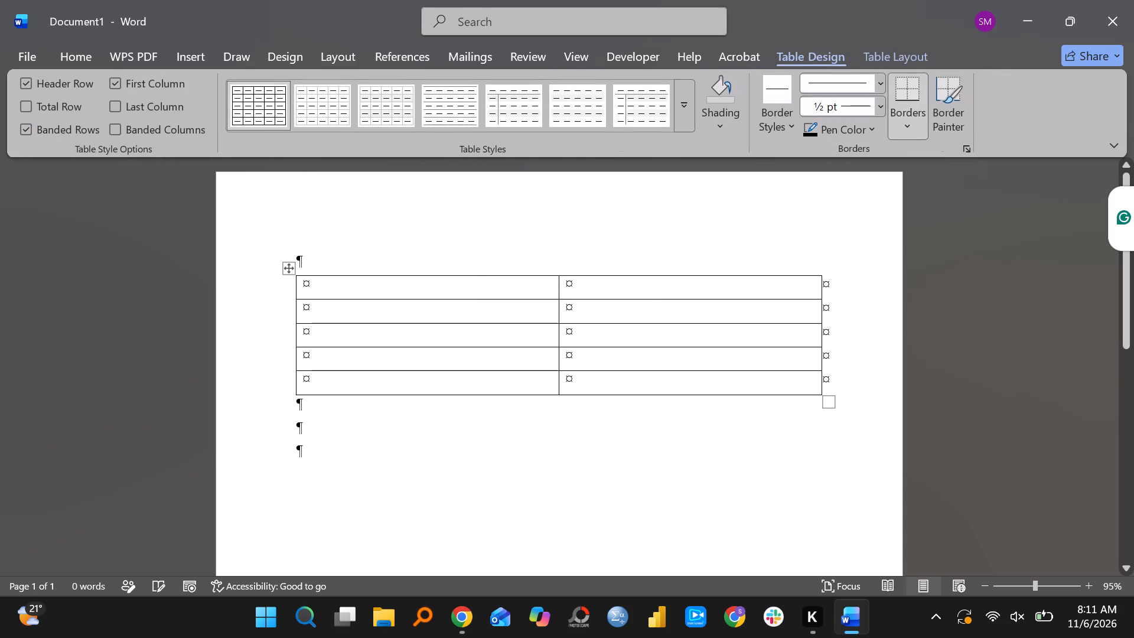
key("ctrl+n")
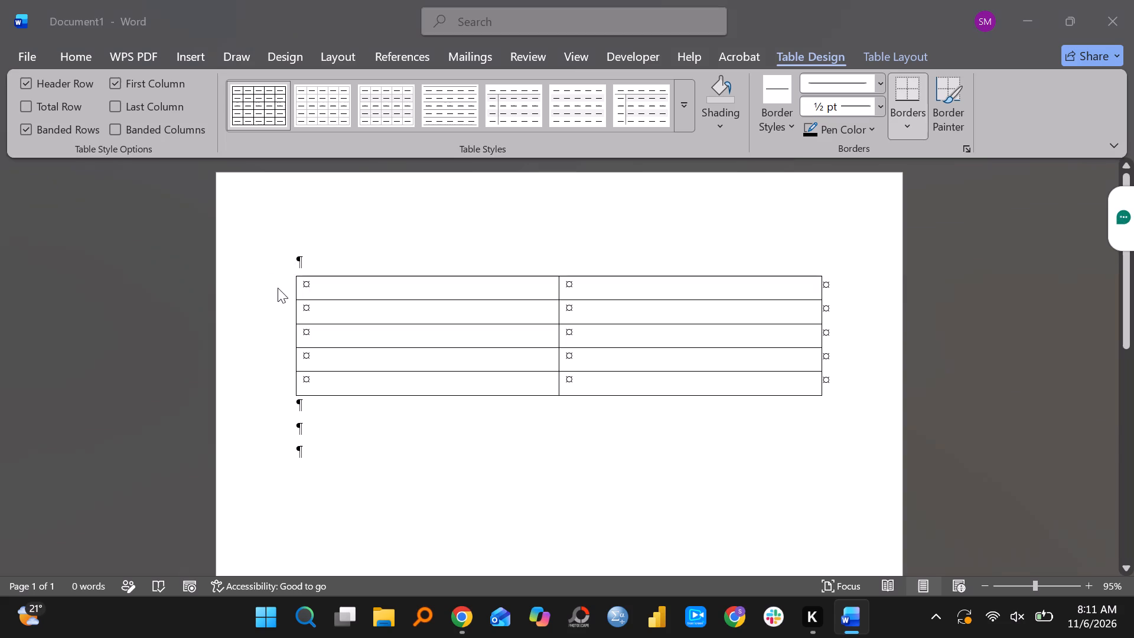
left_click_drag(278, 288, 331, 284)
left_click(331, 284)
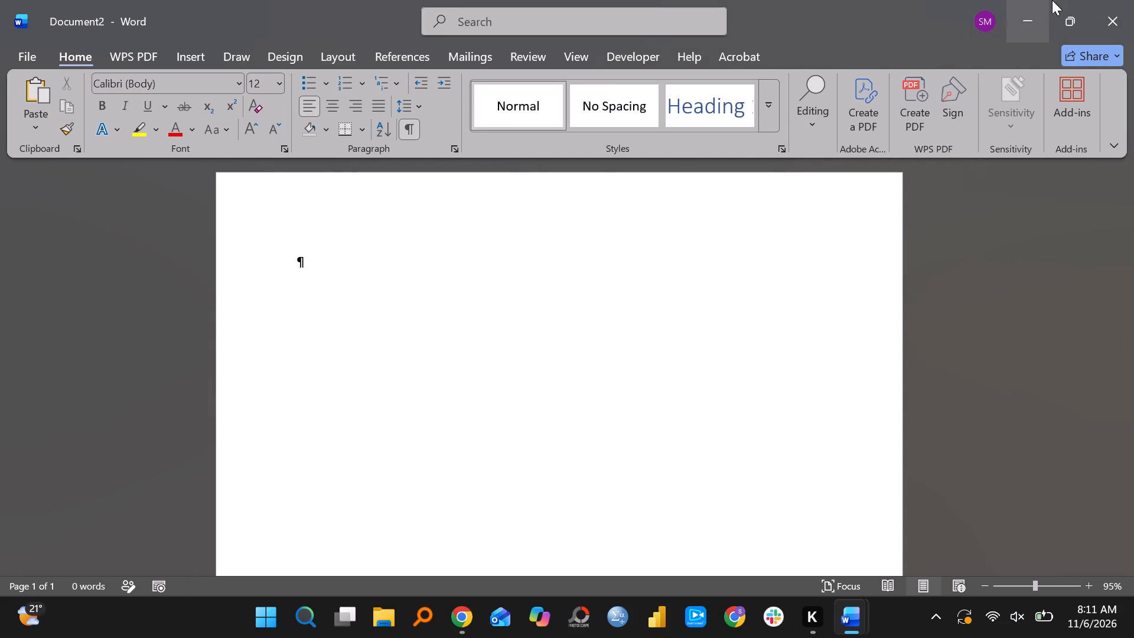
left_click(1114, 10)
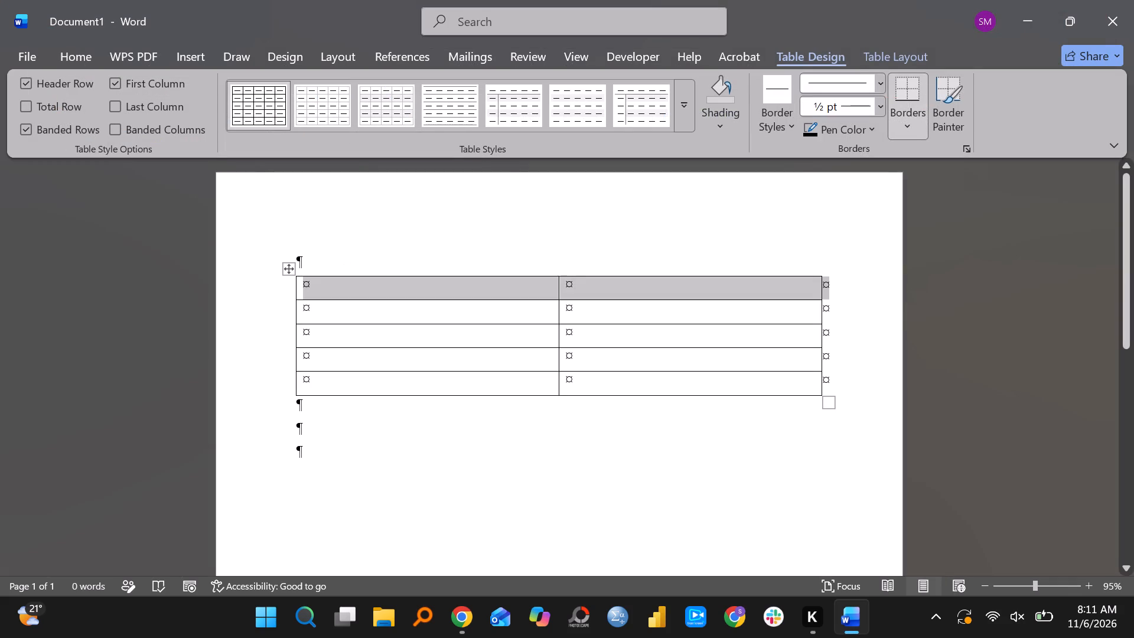
Make the table's header row bold.
left_click(85, 60)
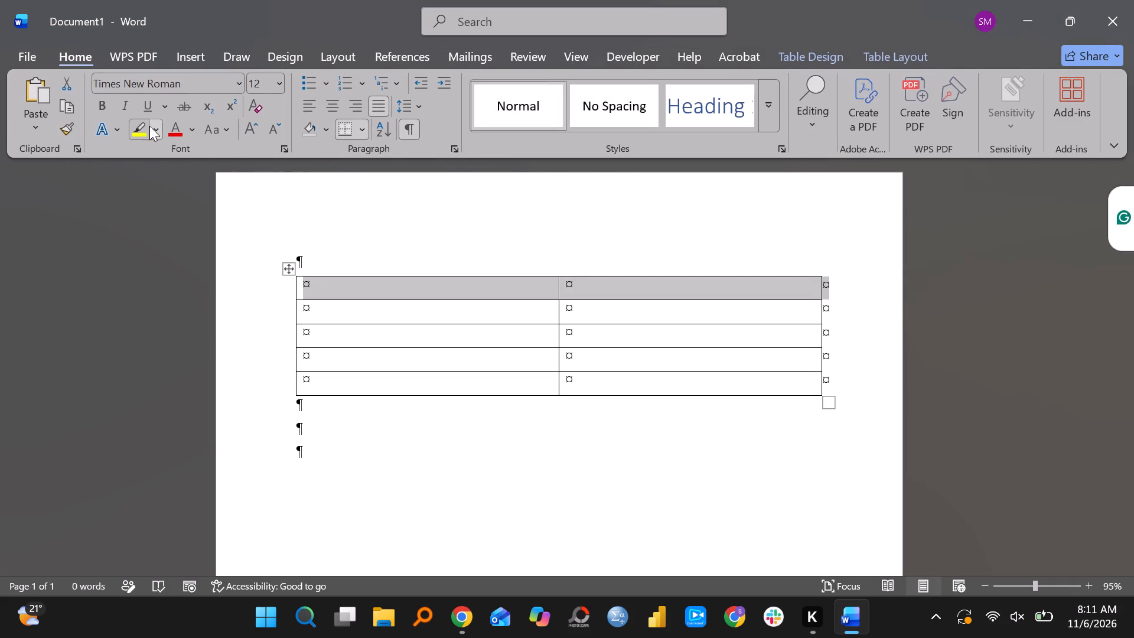
left_click(109, 110)
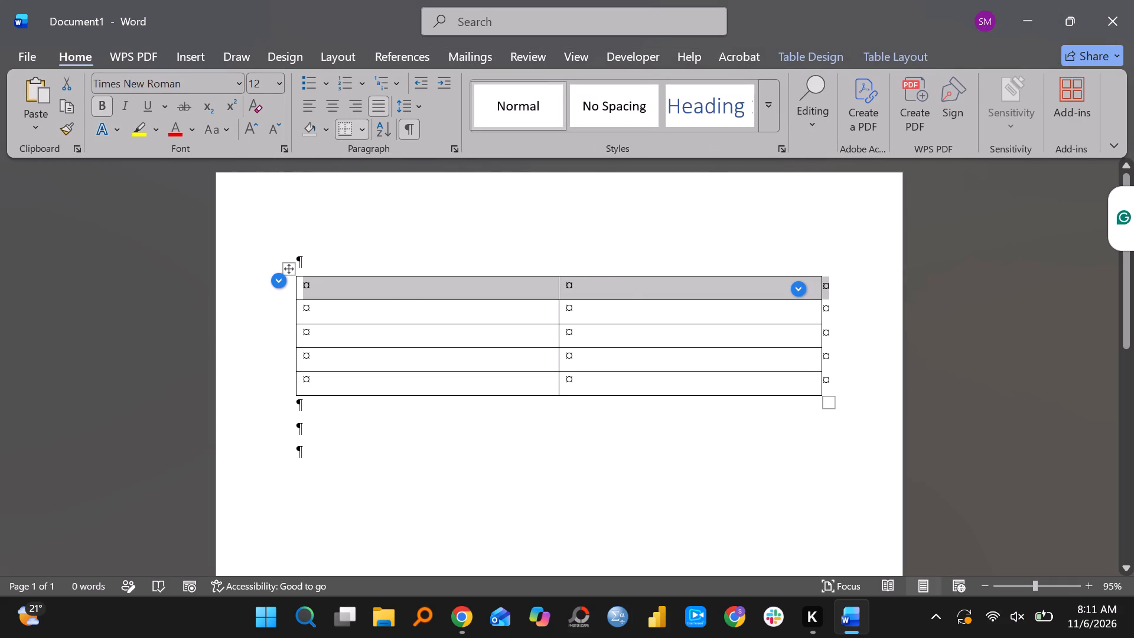
Enter the heading "Overall (N=)" in the second column of the table's header row.
left_click(621, 287)
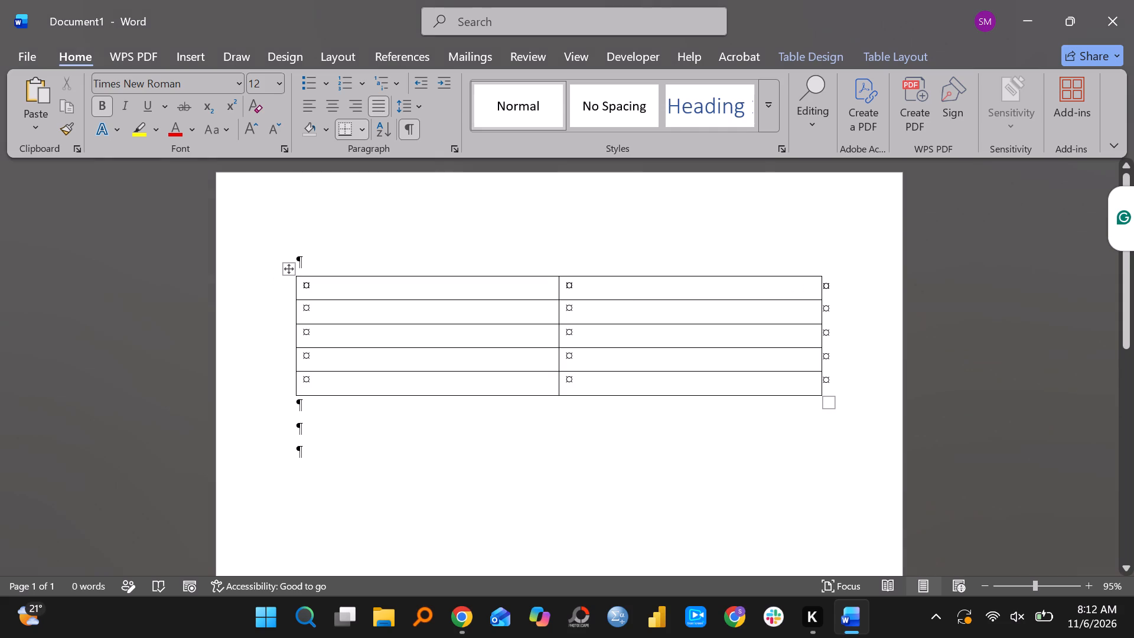
type("Overall")
key("space")
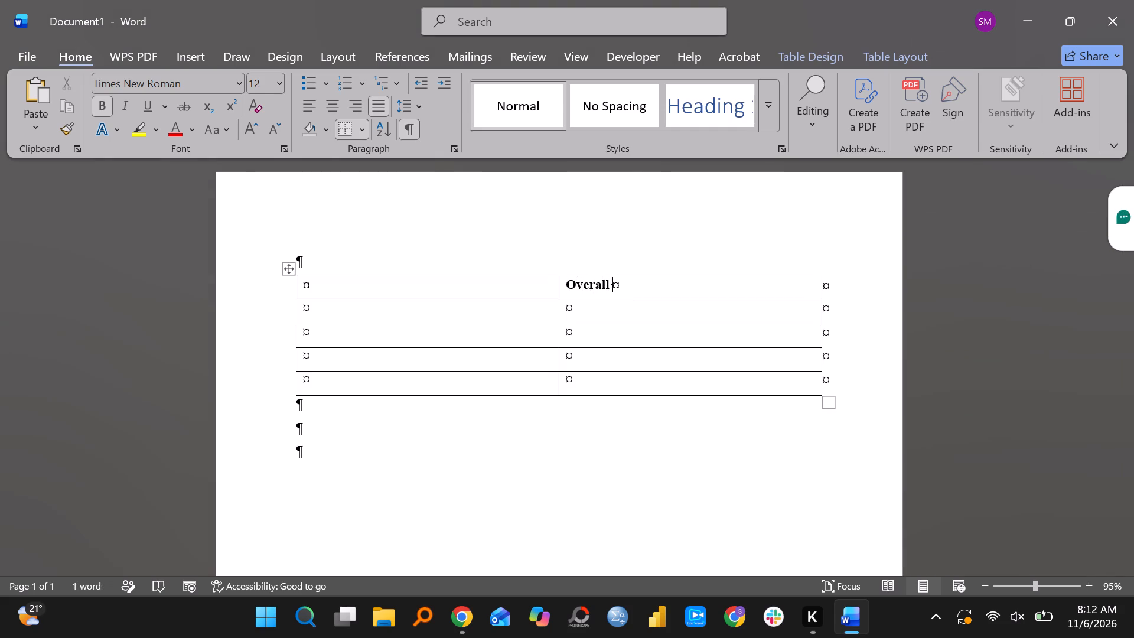
key("shift+parenleft")
type("N=")
key("shift+parenright")
key("Left")
key("Left")
key("Left")
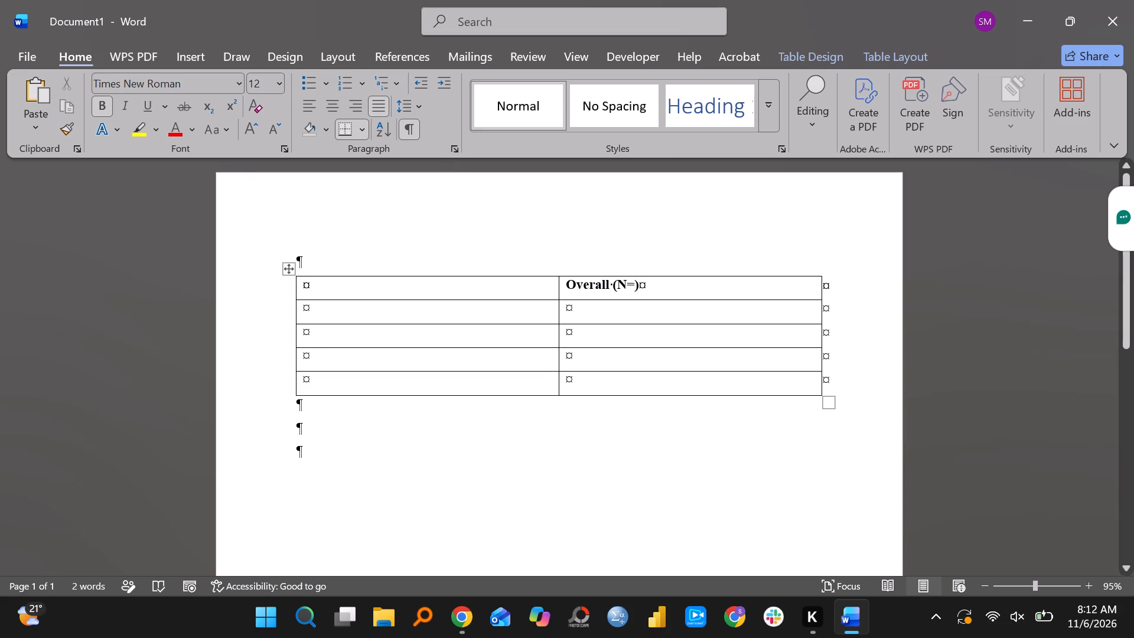
Enter the heading "Measure" in the first column of the table's header row.
left_click(394, 290)
type("Measure")
key("space")
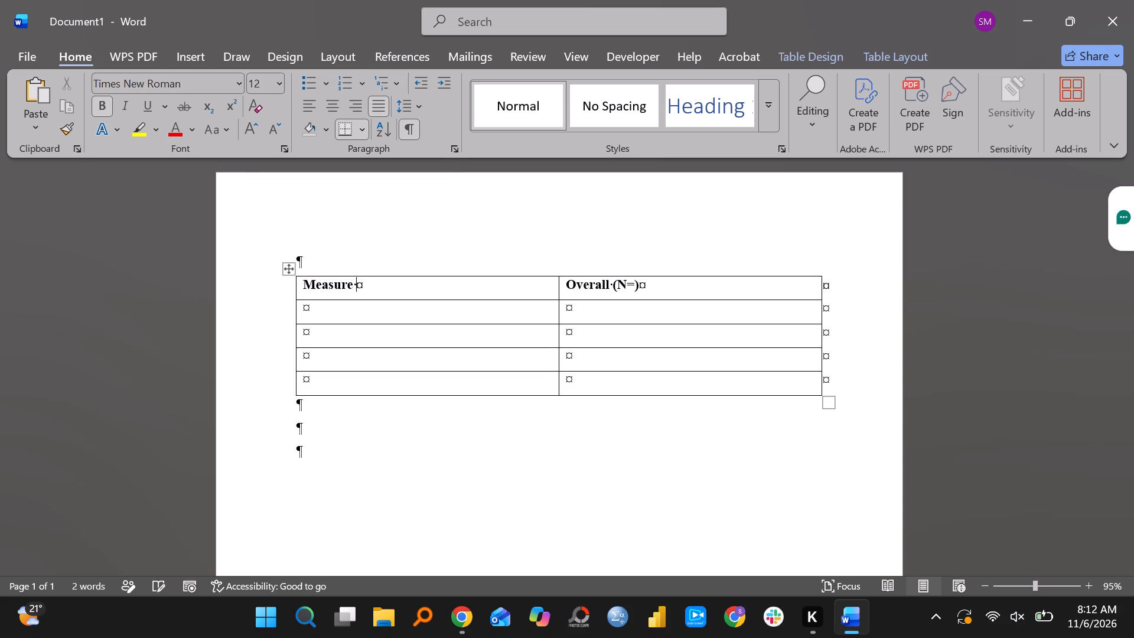
key("BackSpace")
Enter "VAS score, Mean (SD)" as the first row label under the Measure heading.
key("Down")
type("VAS S")
key("BackSpace")
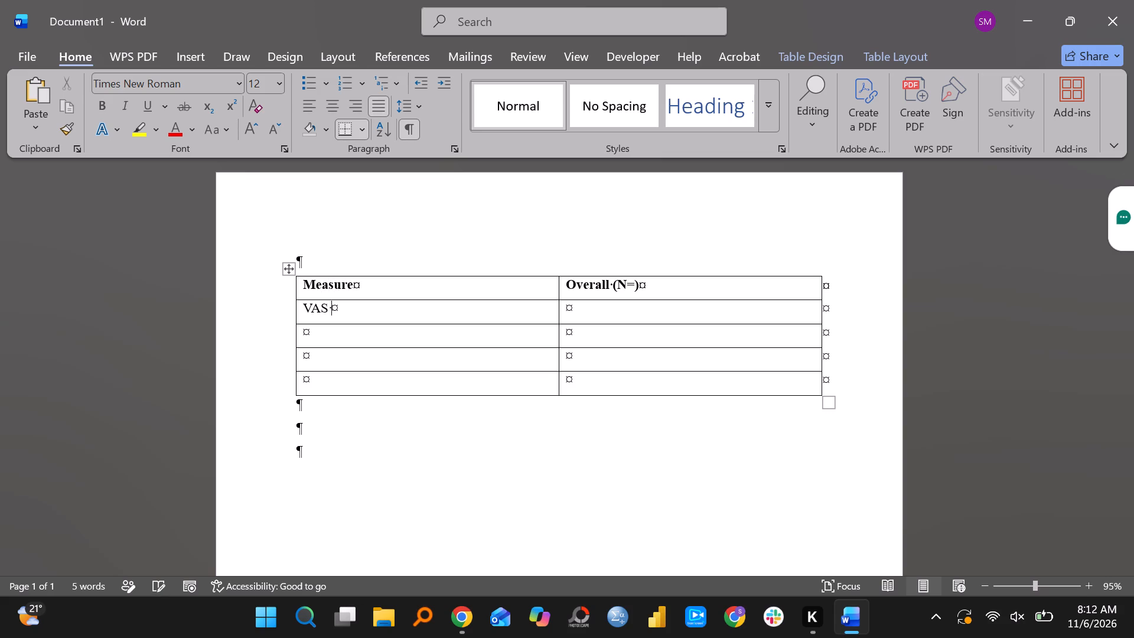
type("score")
key("space")
key("BackSpace")
type(",")
key("space")
type("Mean")
key("space")
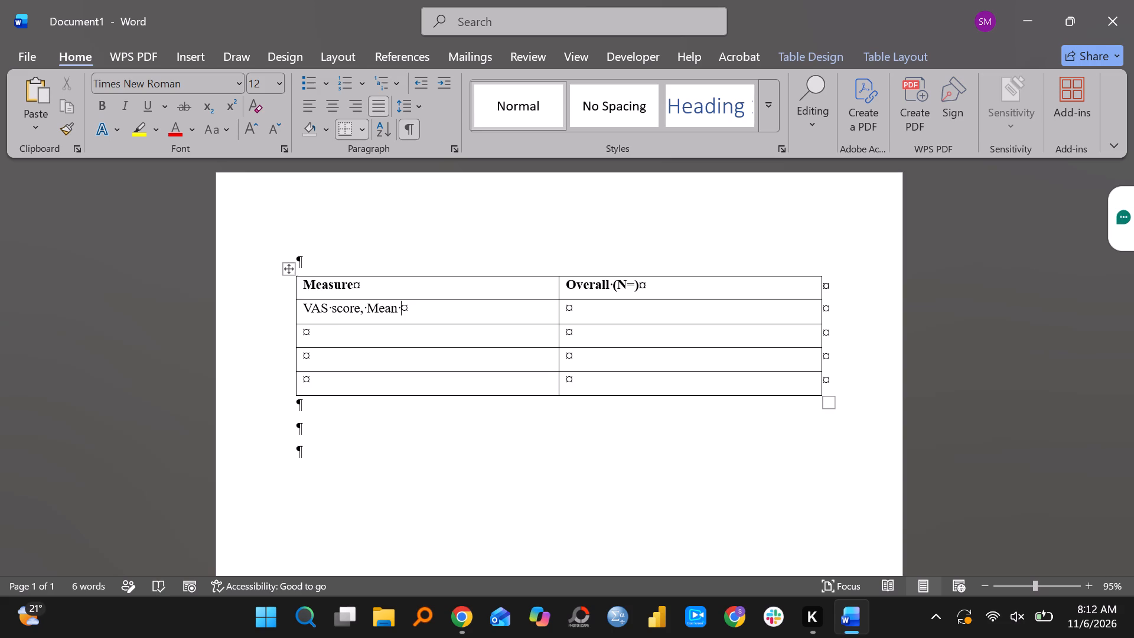
type("(SD")
key("shift+parenright")
key("Down")
Enter "VAS score, median (IQR)" as the second row label under the Measure heading.
type("Vas")
key("space")
key("BackSpace")
key("BackSpace")
key("BackSpace")
type("AS Sc")
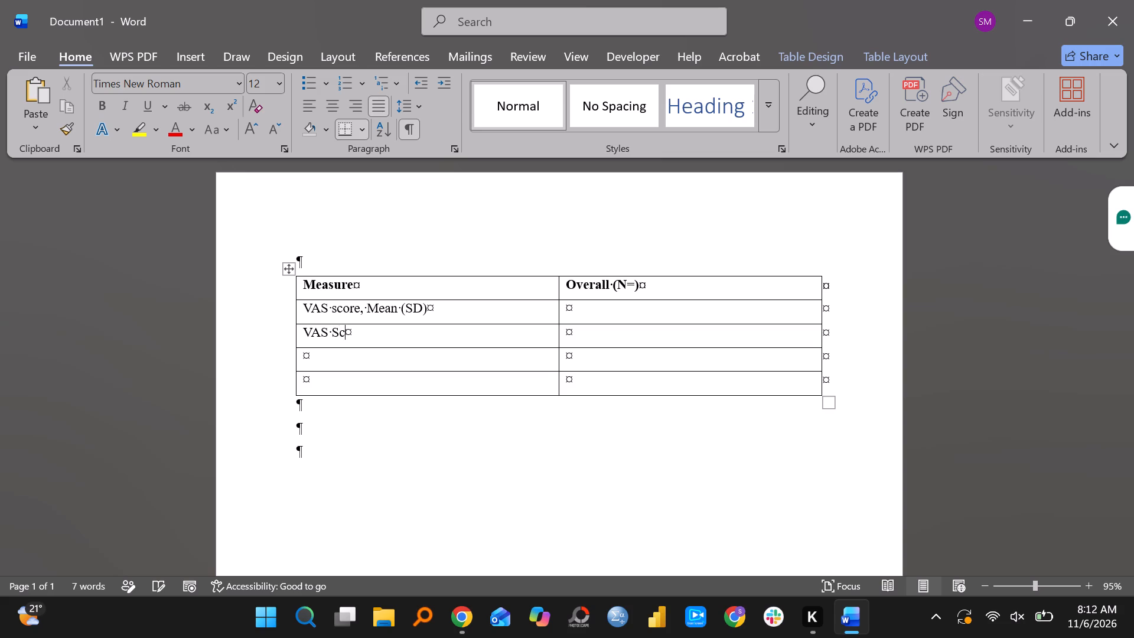
key("BackSpace")
key("BackSpace")
type("score")
key("space")
key("BackSpace")
type(",")
key("space")
type("mea")
key("n")
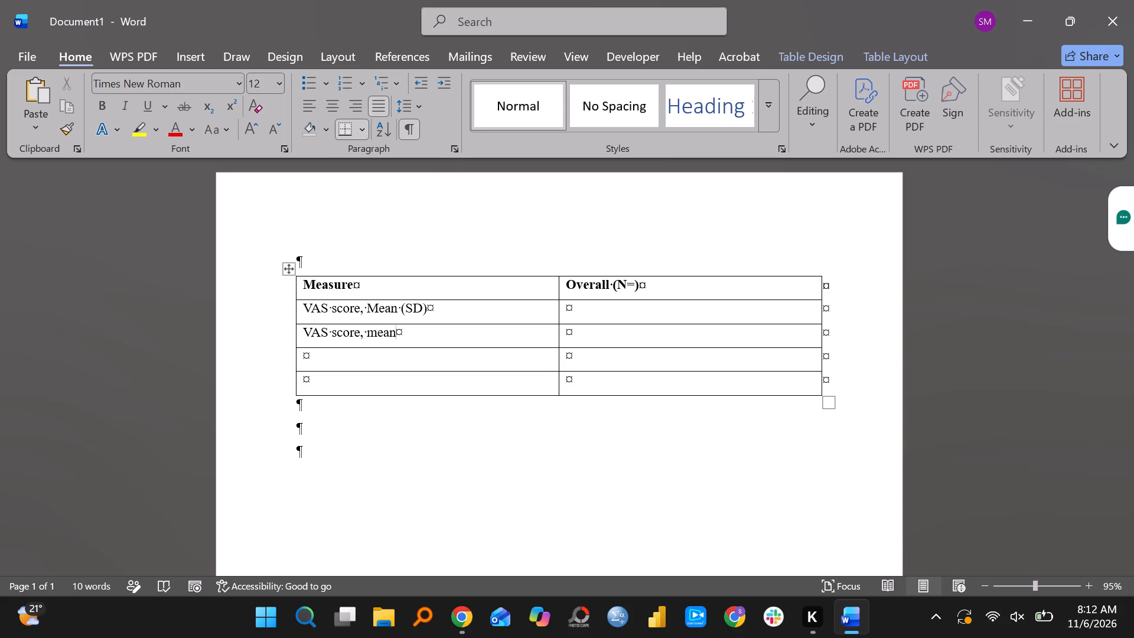
key("BackSpace")
key("BackSpace")
type("dian")
key("space")
key("shift+parenleft")
type("IQR")
key("shift+parenright")
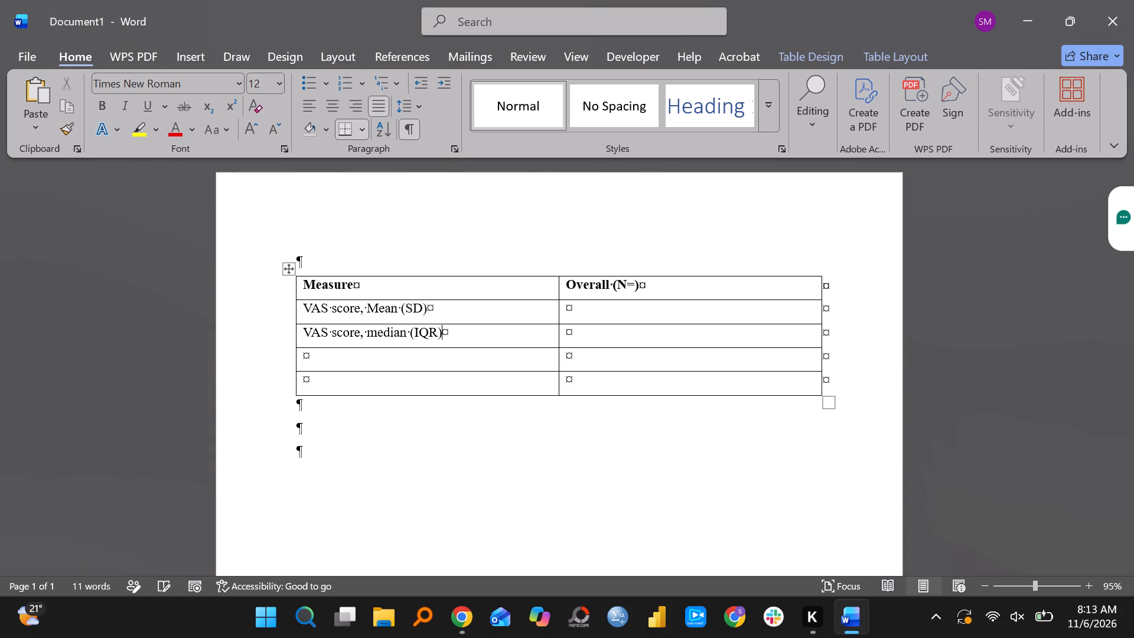
Enter "Range" as the third row label under the Measure heading.
key("Down")
key("Left")
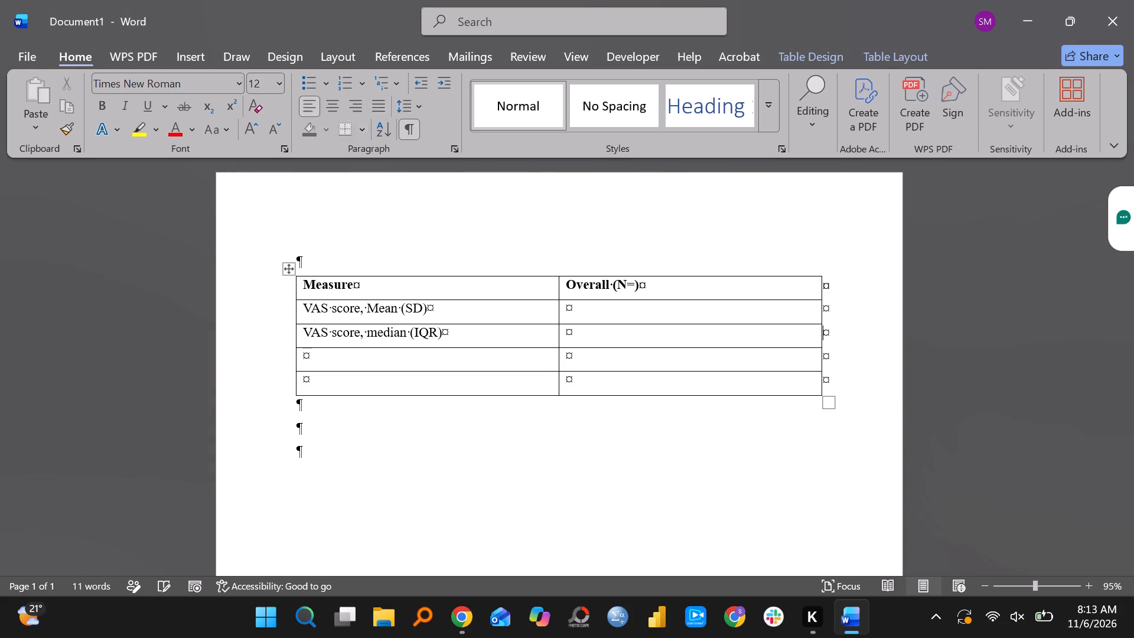
key("Up")
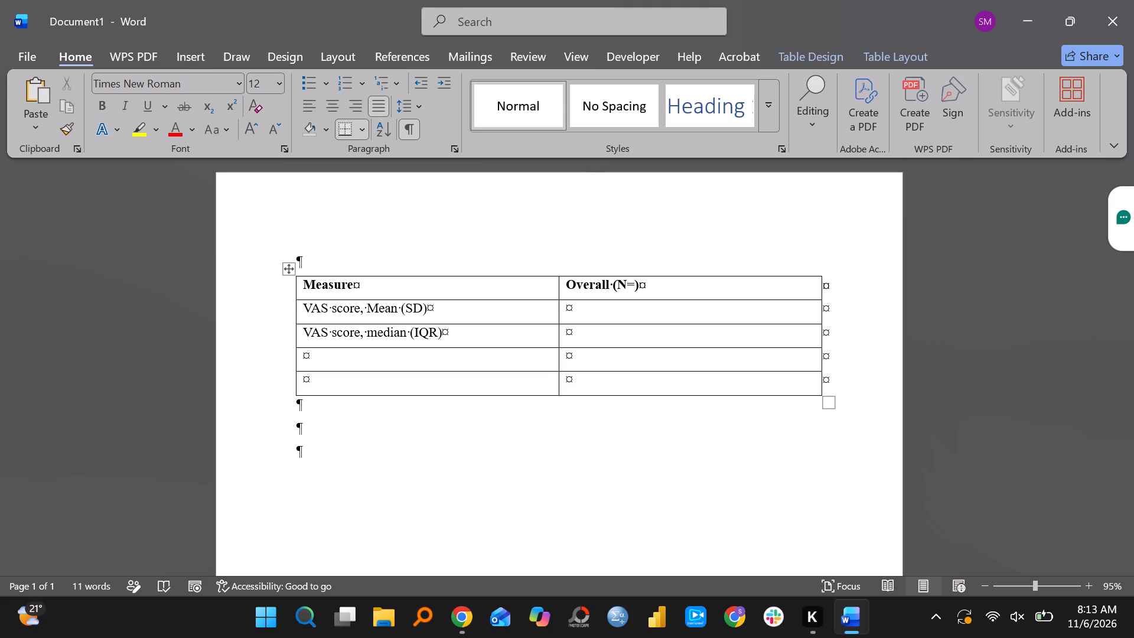
left_click(317, 358)
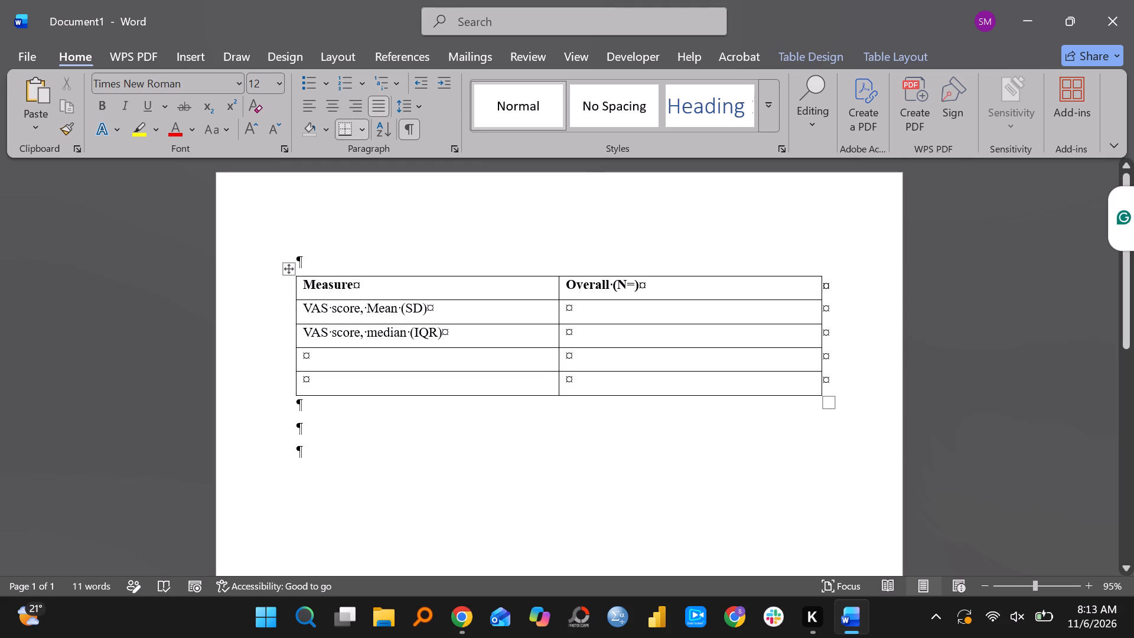
type("rANG")
key("e")
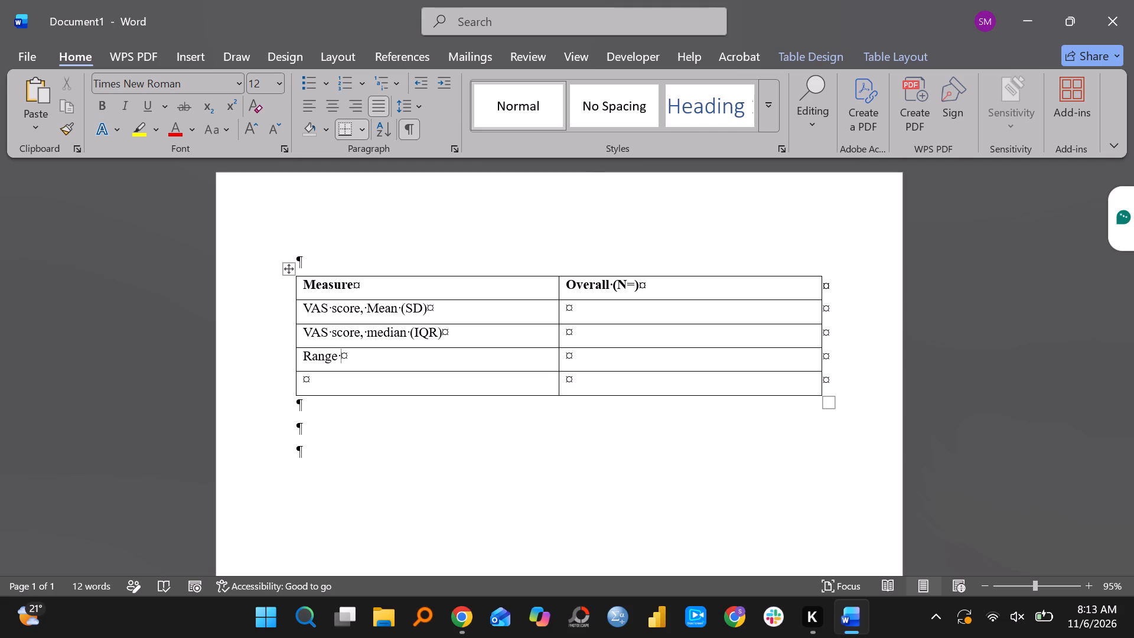
Enter "Prevalence of" as the start of the fourth row label under the Measure heading, leaving the condition's name out.
key("Down")
type("Prevale")
type("ncw")
key("BackSpace")
type("e")
key("space")
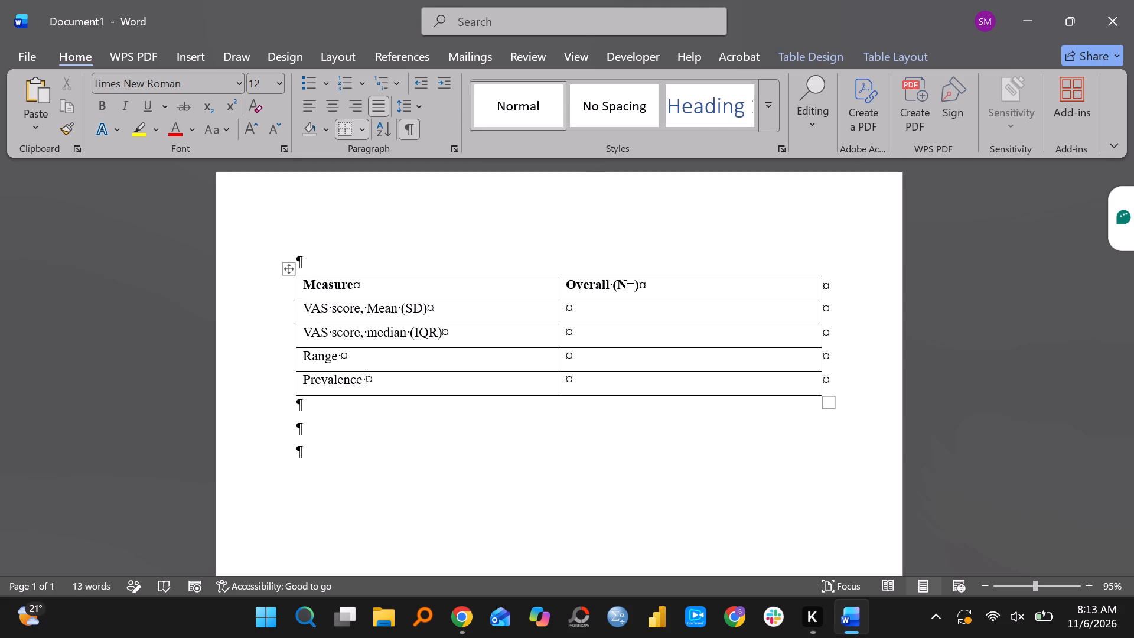
type("of")
key("space")
type("pr")
type("ur")
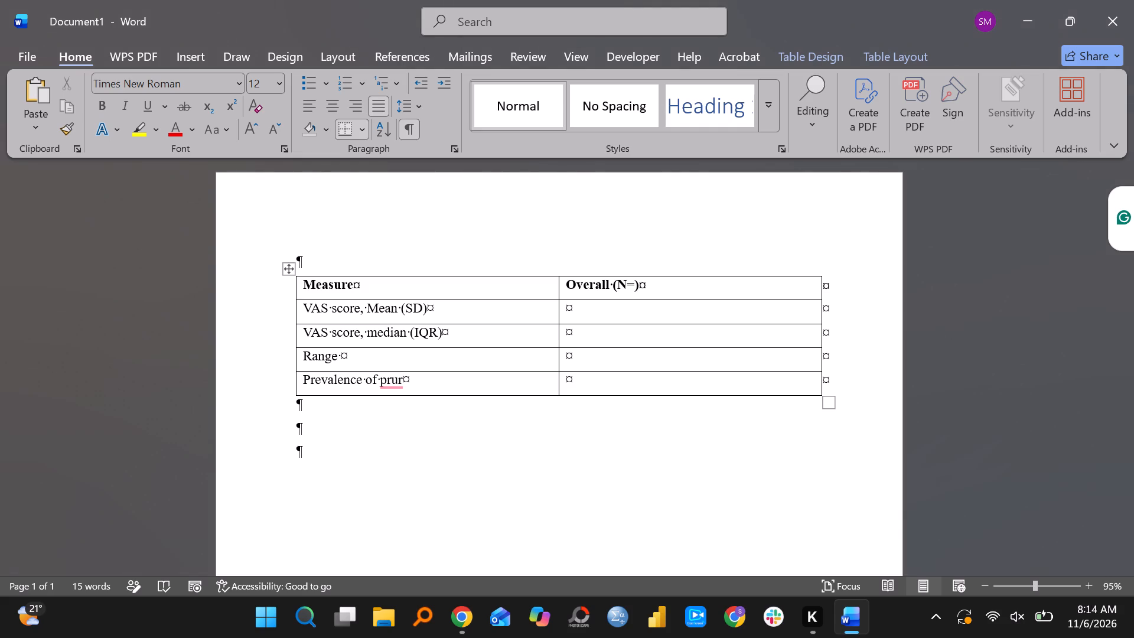
key("BackSpace")
key("BackSpace")
key("BackSpace")
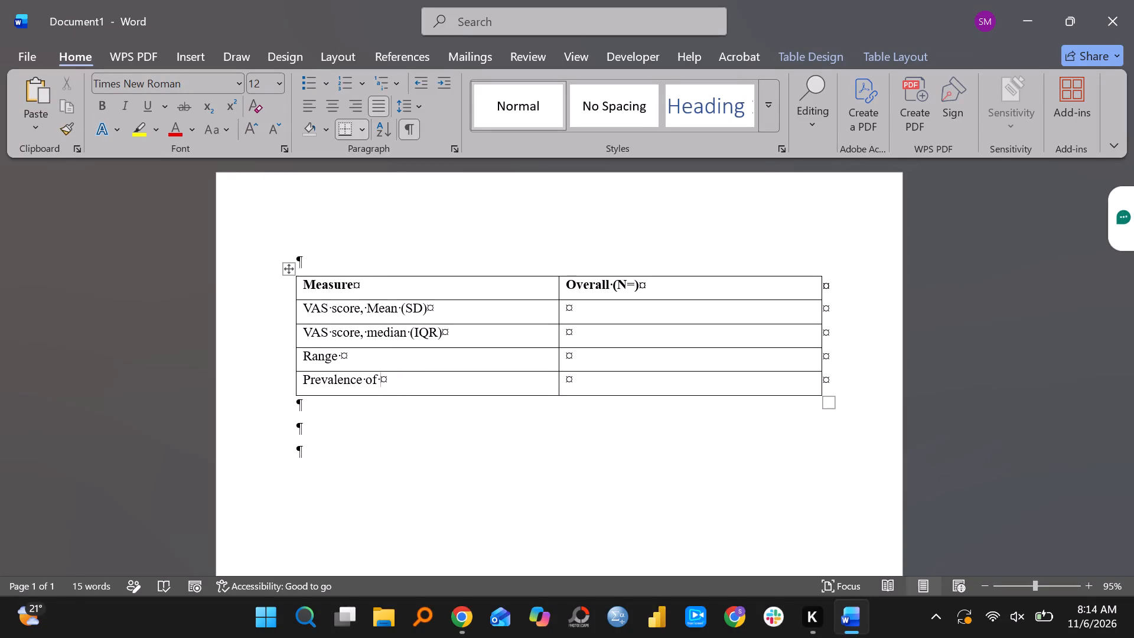
left_click(304, 433)
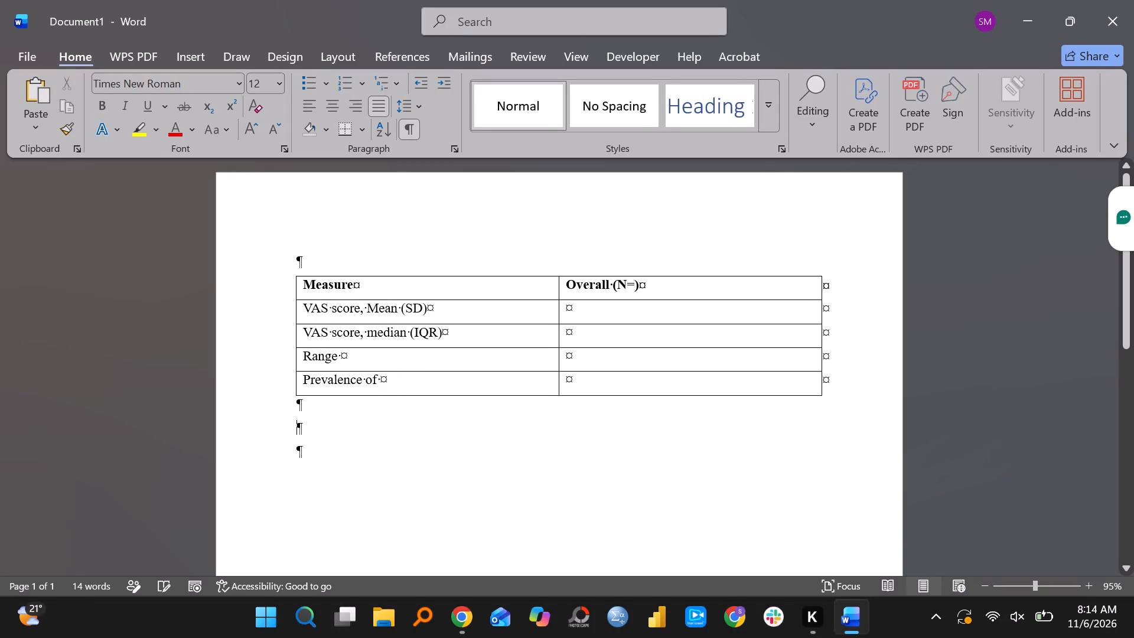
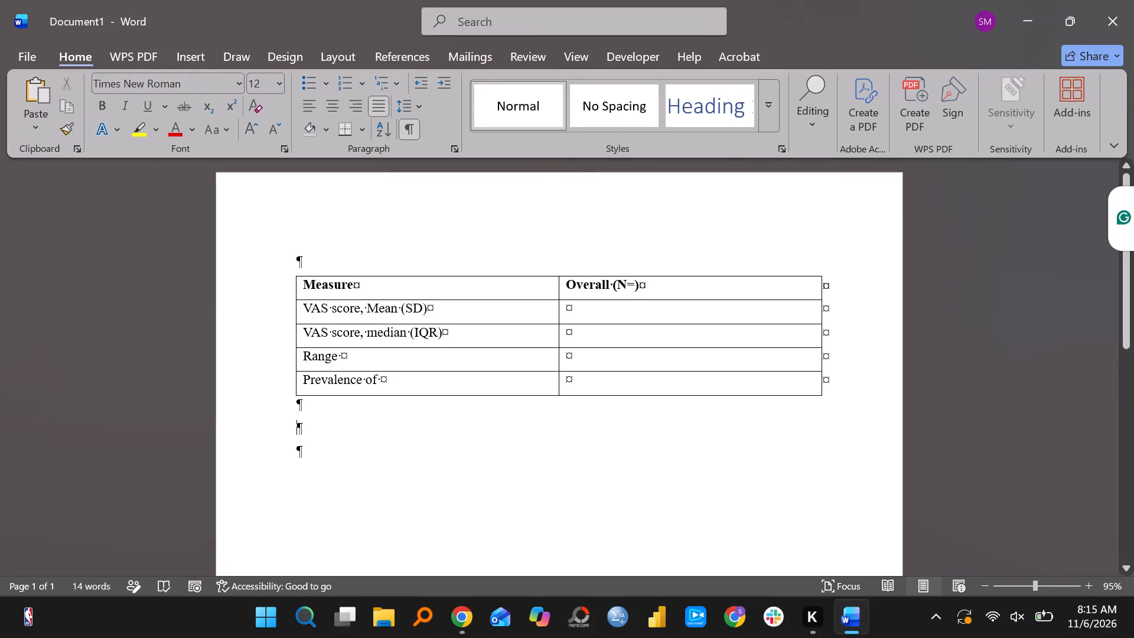
Insert a table of four columns and four rows below the VAS score table, leaving a blank line between them.
left_click(412, 383)
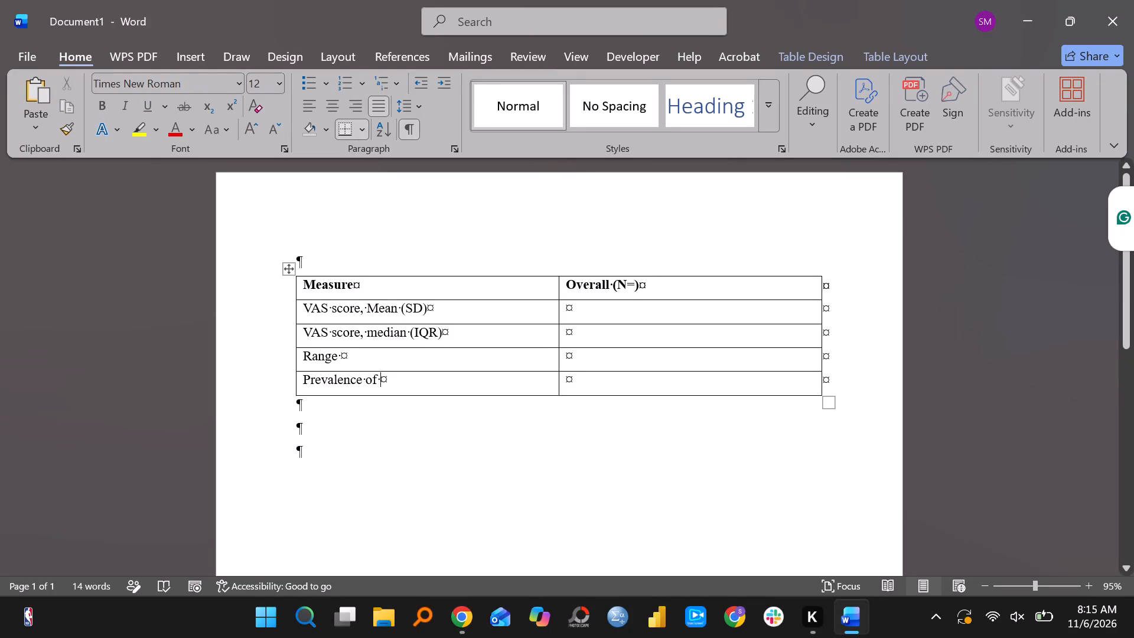
left_click(312, 425)
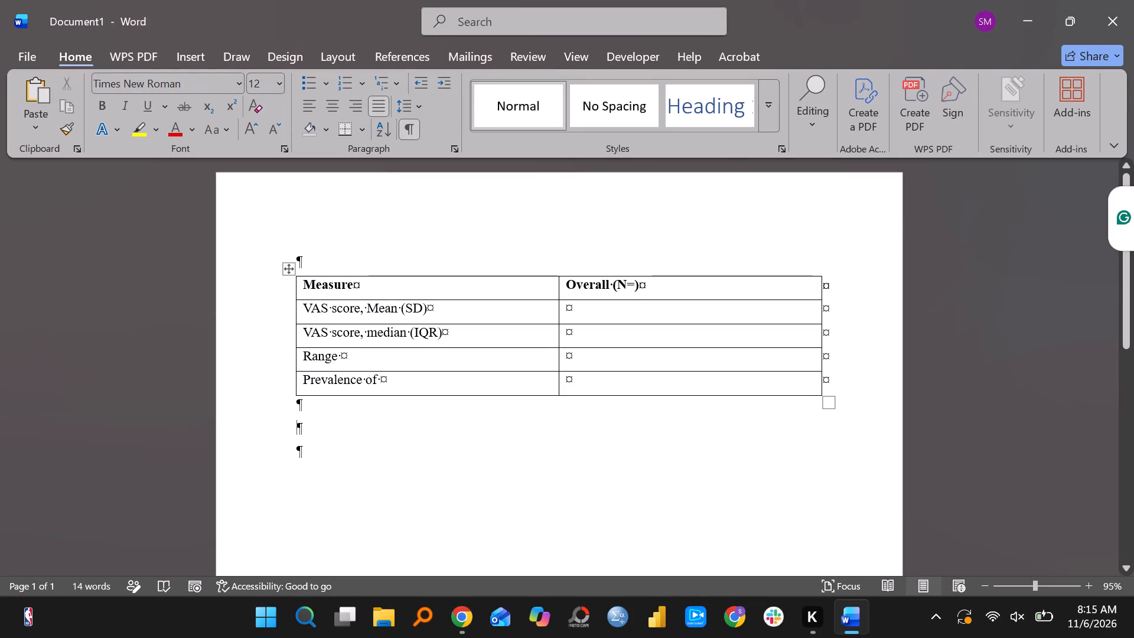
left_click(192, 61)
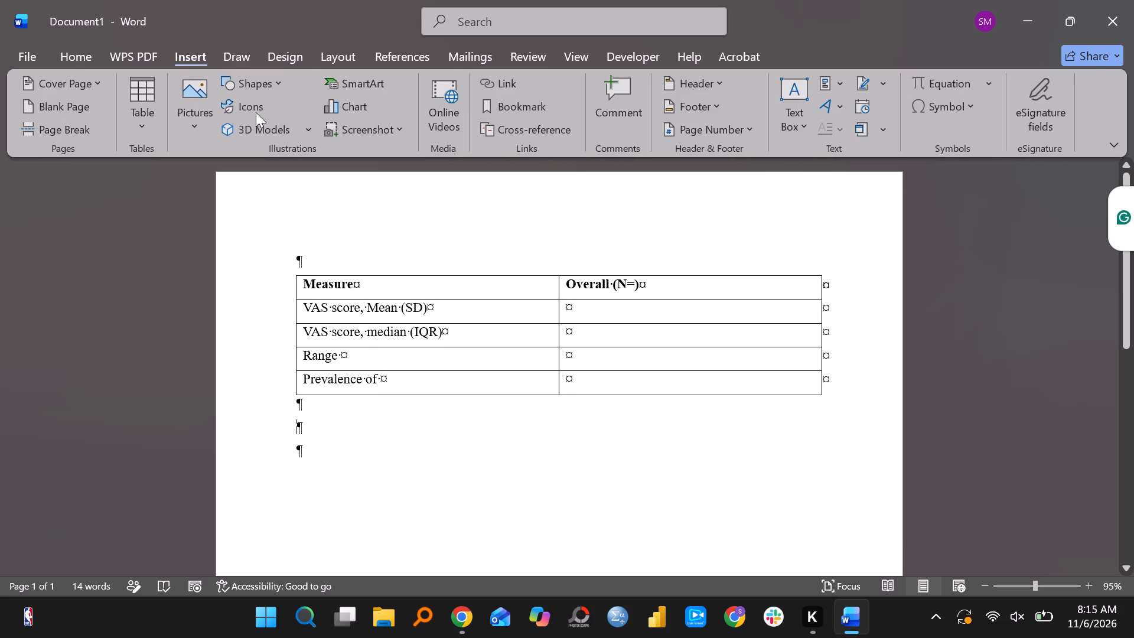
left_click(149, 126)
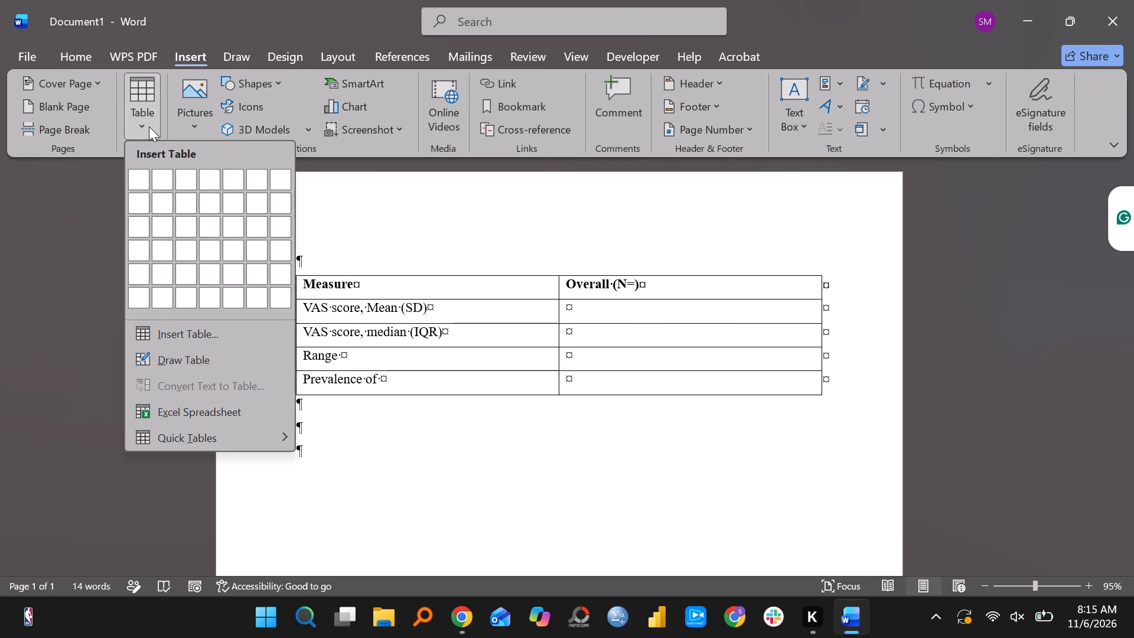
left_click(212, 250)
Fill the new table's header row with the bold headings "Severity Category", "n", "%" and "95% CI".
left_click(274, 429)
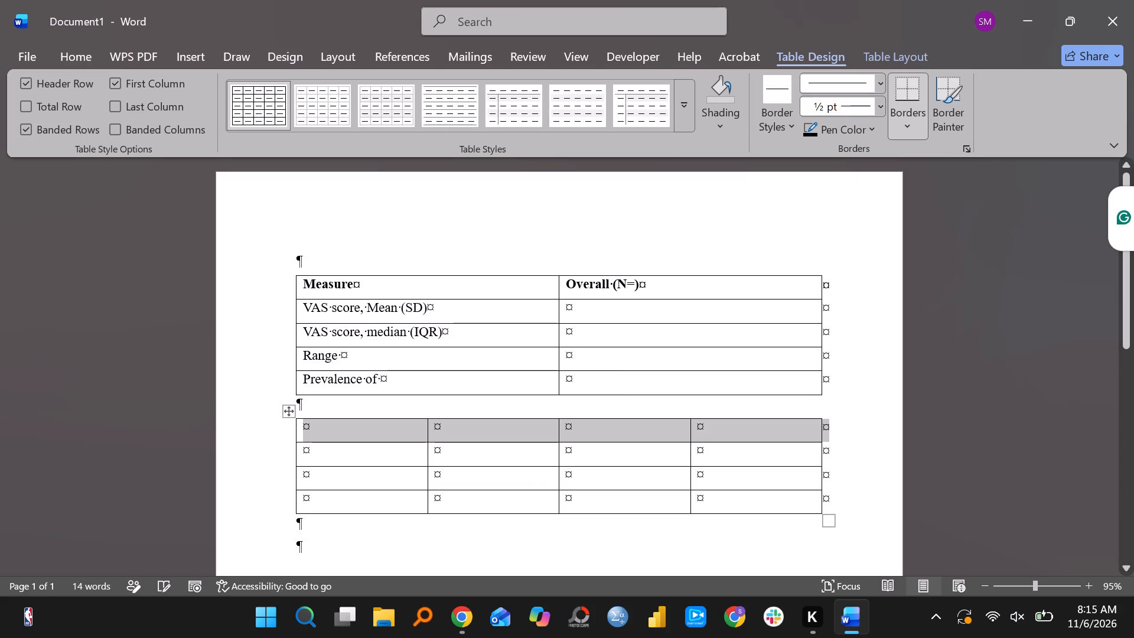
key("ctrl+b")
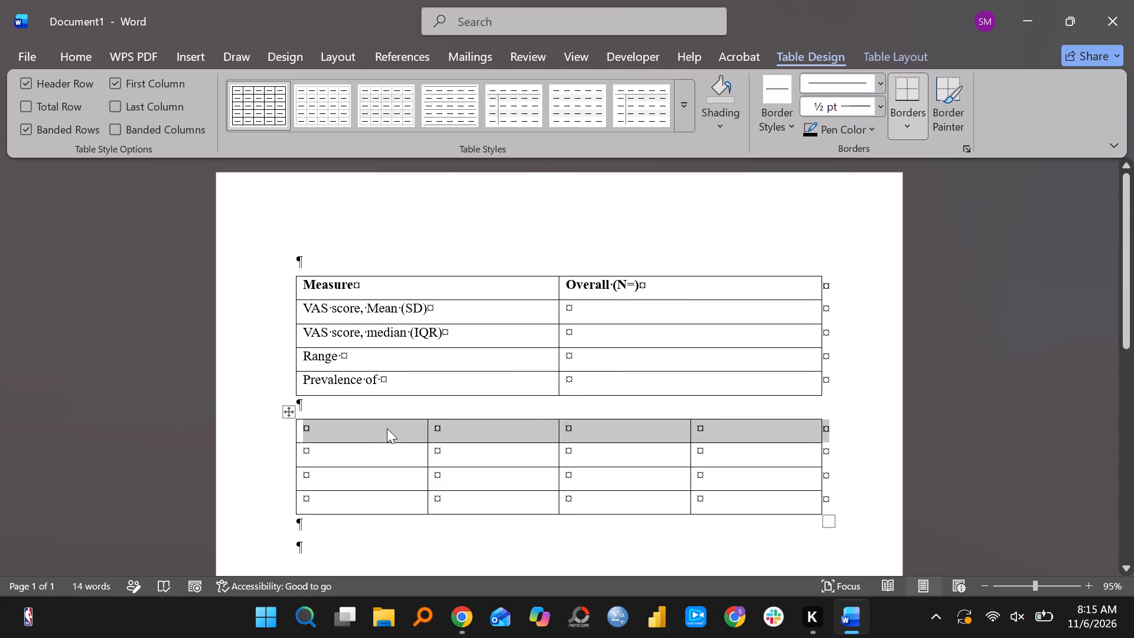
left_click(364, 438)
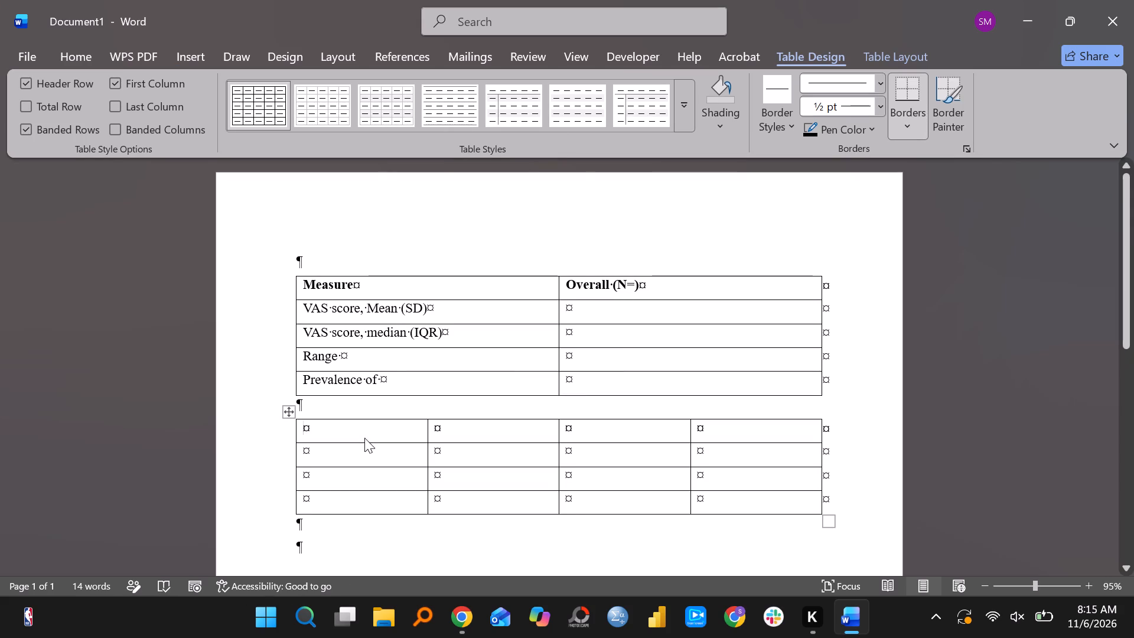
type("Severiy")
key("BackSpace")
key("t")
type("y Category")
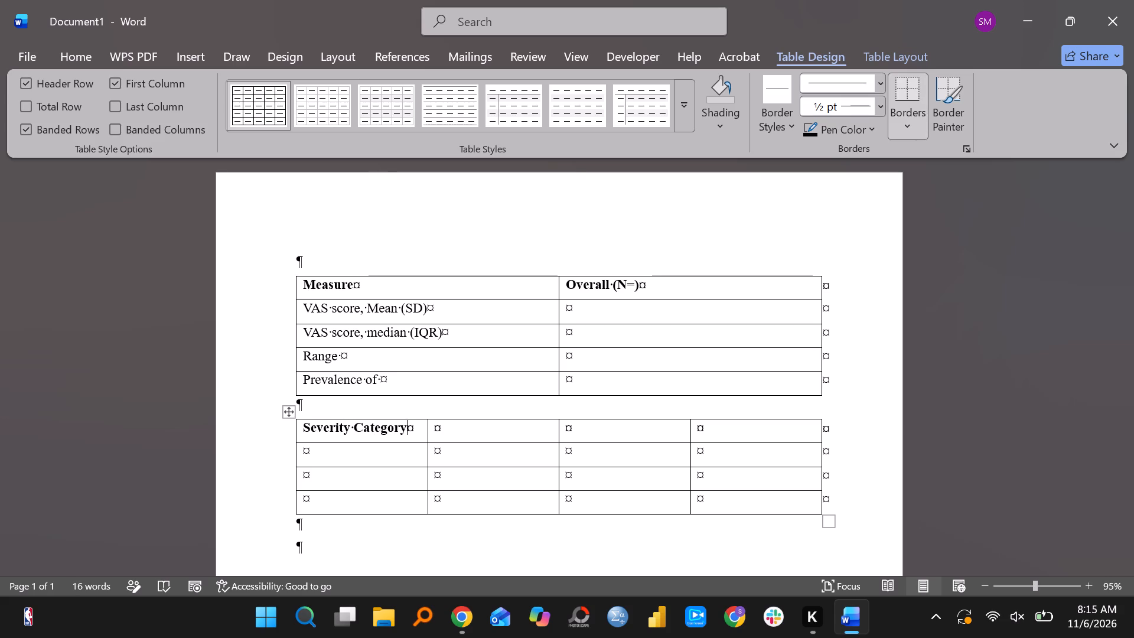
key("Right")
key("n")
key("Right")
key("shift+percent")
key("Right")
type("95%")
key("space")
type("CI")
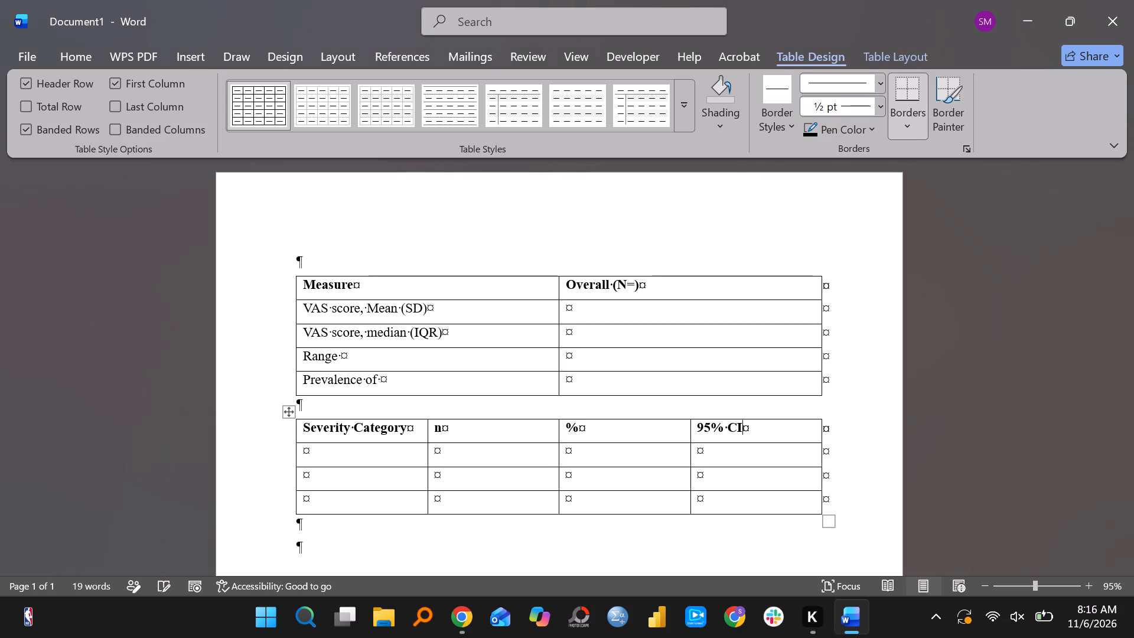
Enter "Mild" as the first row label under the Severity Category heading.
key("Down")
key("Left")
key("Left")
key("Left")
type("Mil")
key("d")
key("Down")
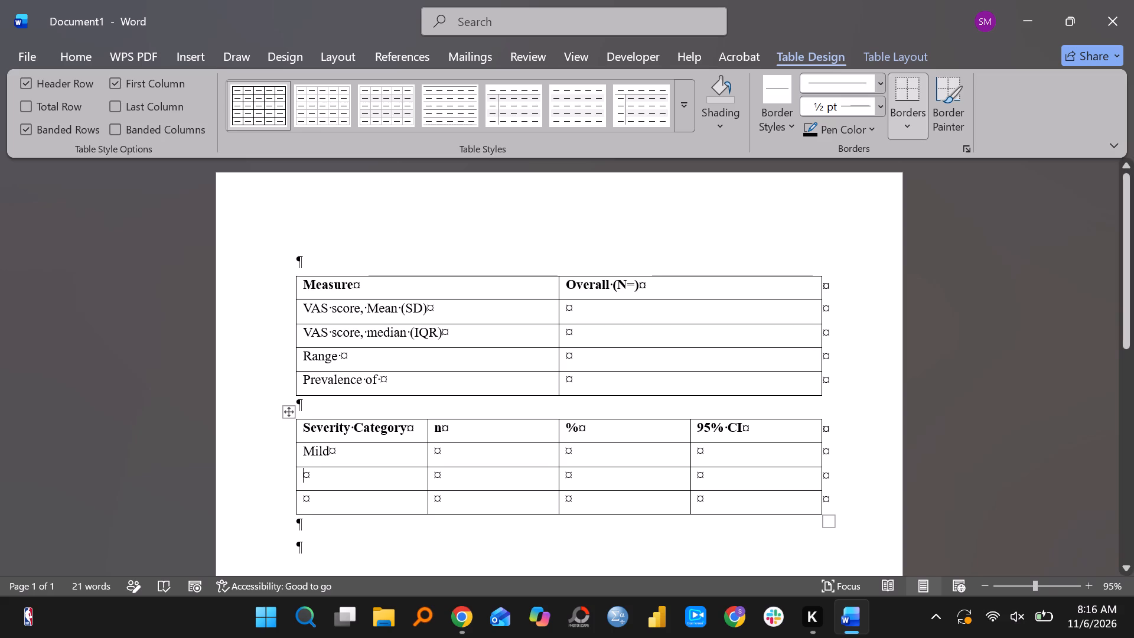
Narrow the n, % and 95% CI columns and widen the Severity Category column to line up with the Measure column above.
left_click_drag(689, 434, 738, 440)
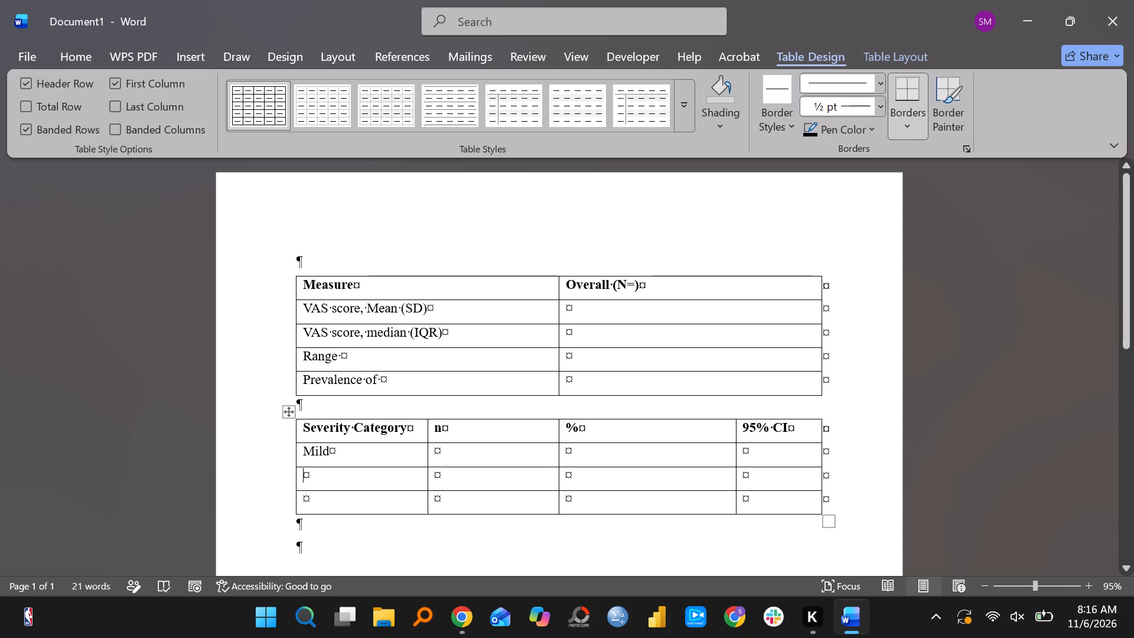
left_click_drag(559, 431, 638, 431)
left_click_drag(428, 434, 555, 424)
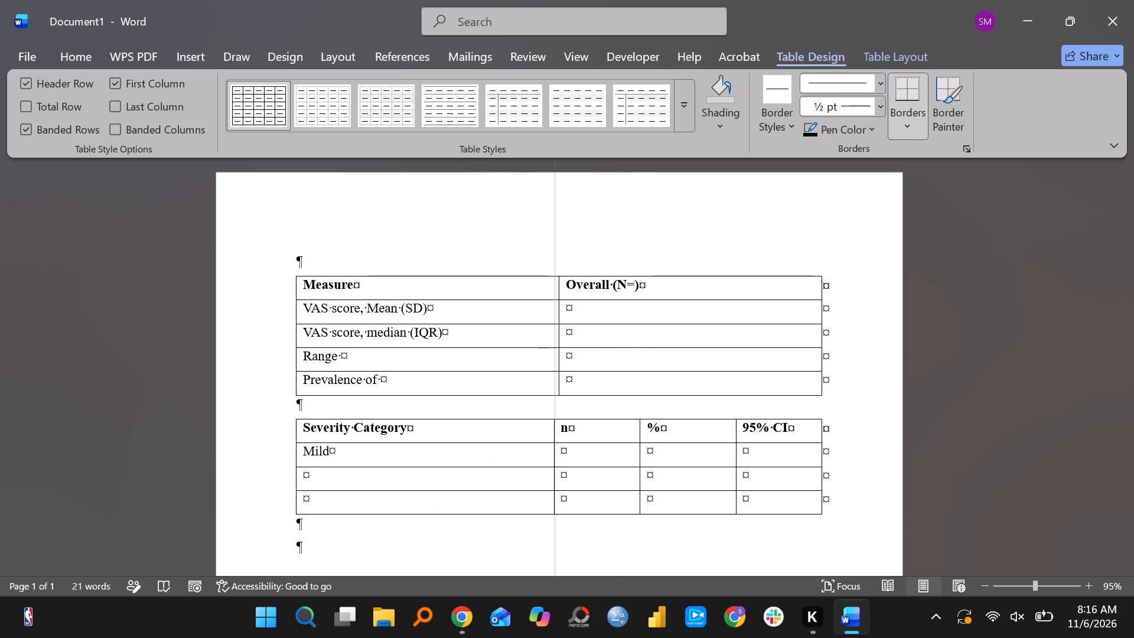
left_click_drag(555, 424, 558, 425)
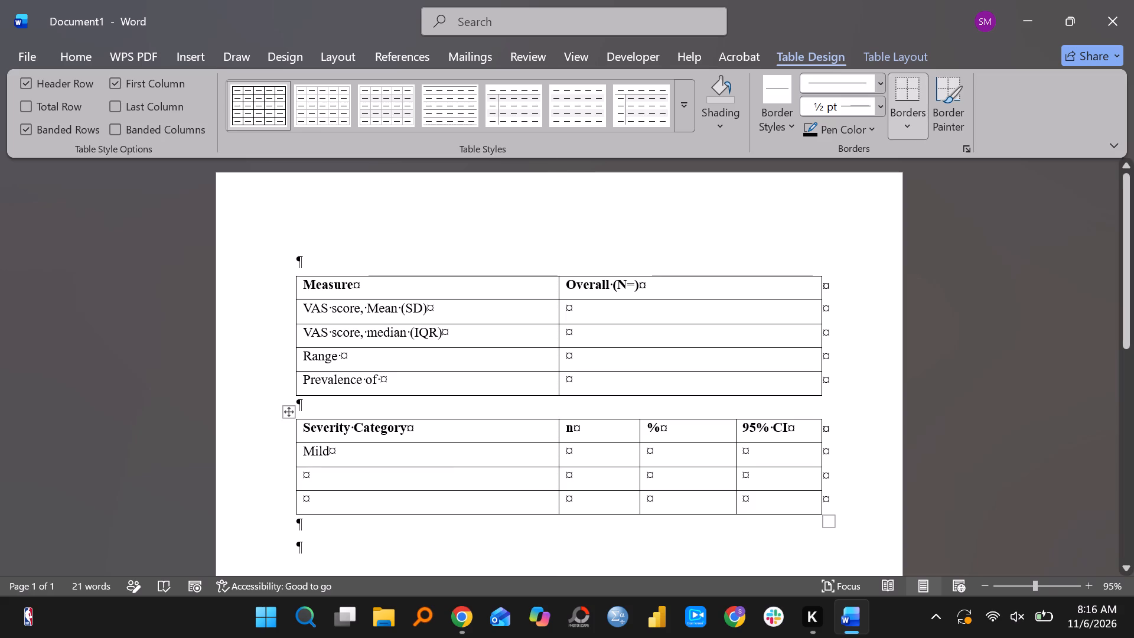
Distribute the n, % and 95% CI columns evenly.
left_click_drag(602, 419, 758, 430)
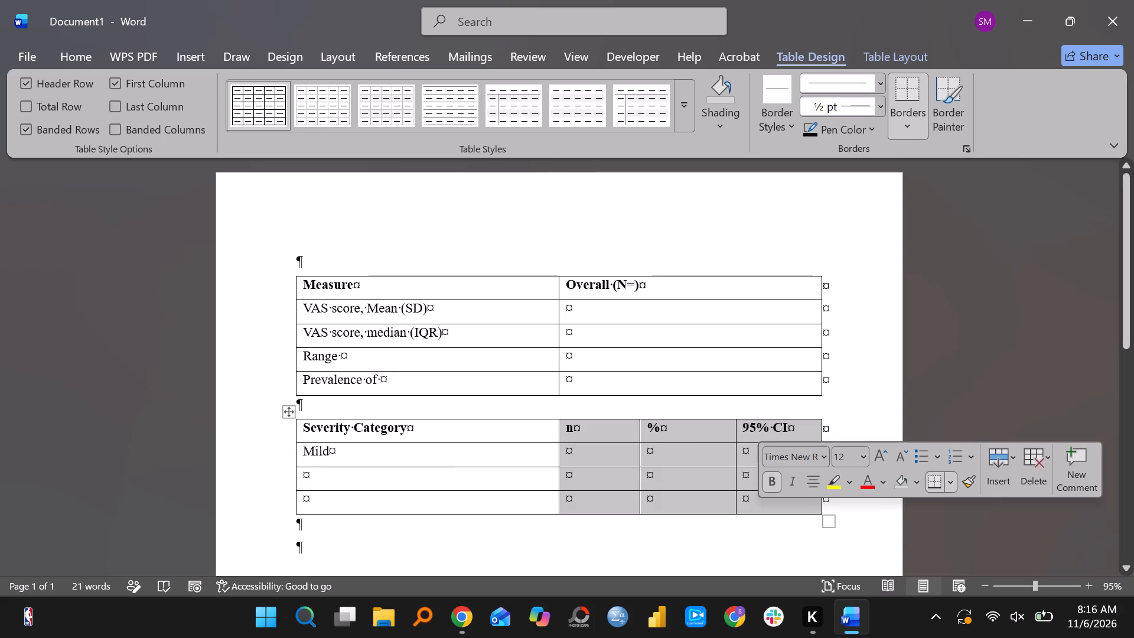
right_click(759, 432)
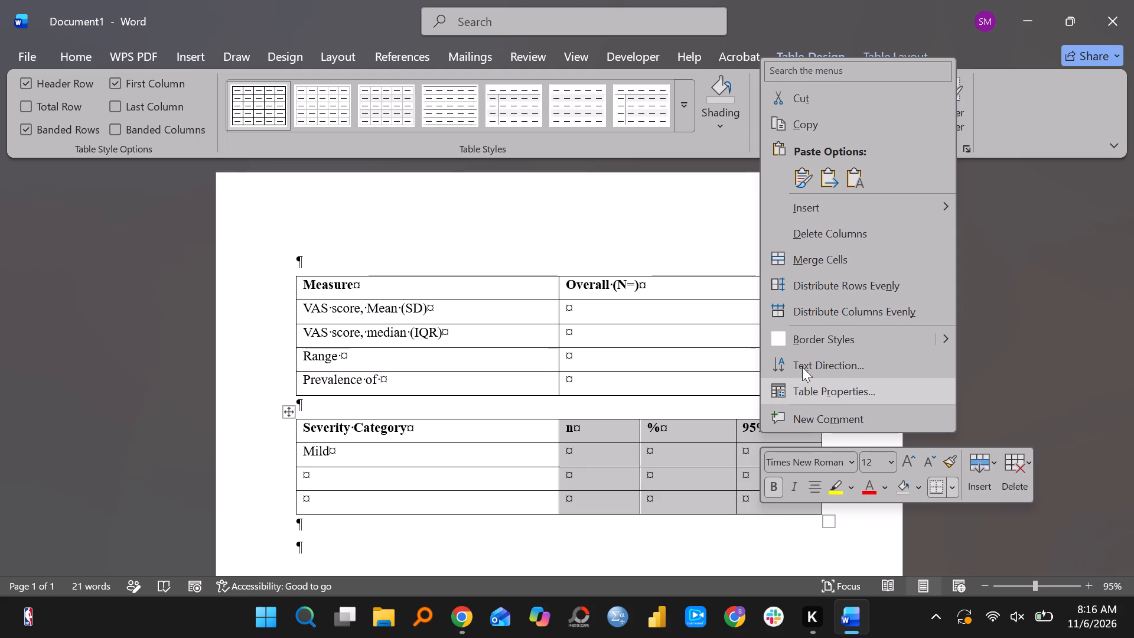
left_click(833, 307)
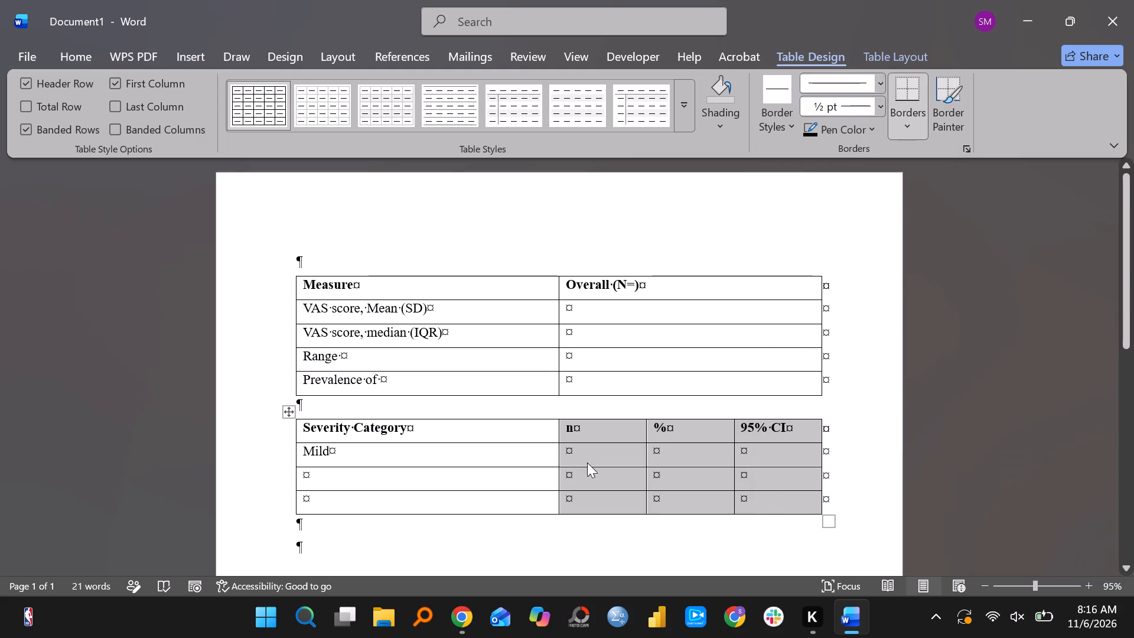
Extend the Mild row label to read "Mild (occasional itch, easily controlled)".
left_click(383, 462)
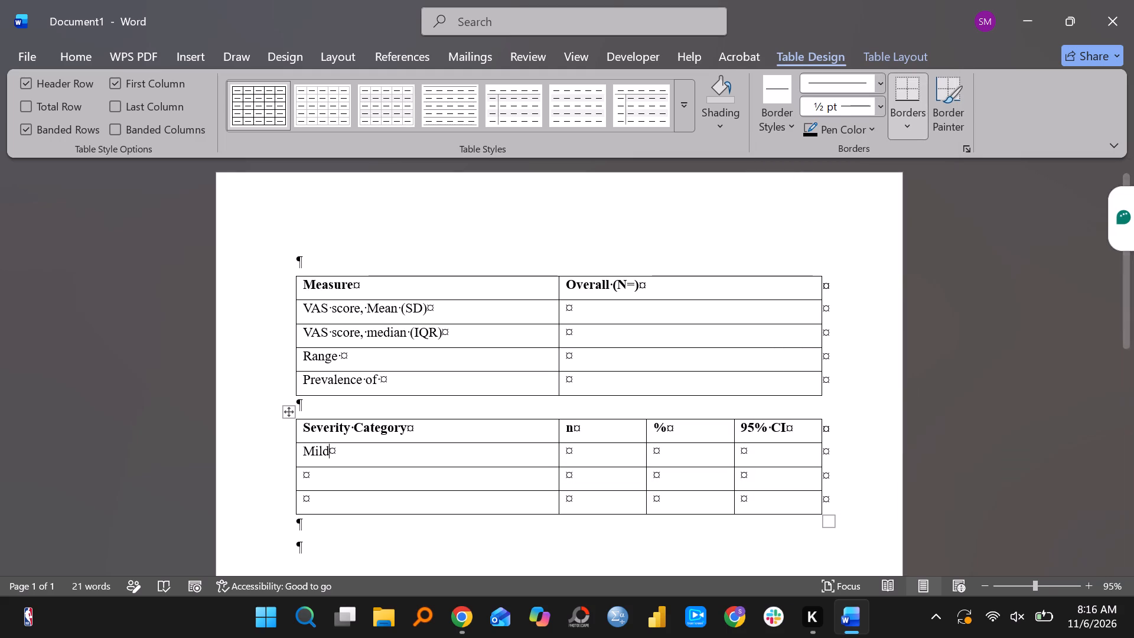
key("space")
key("shift+parenleft")
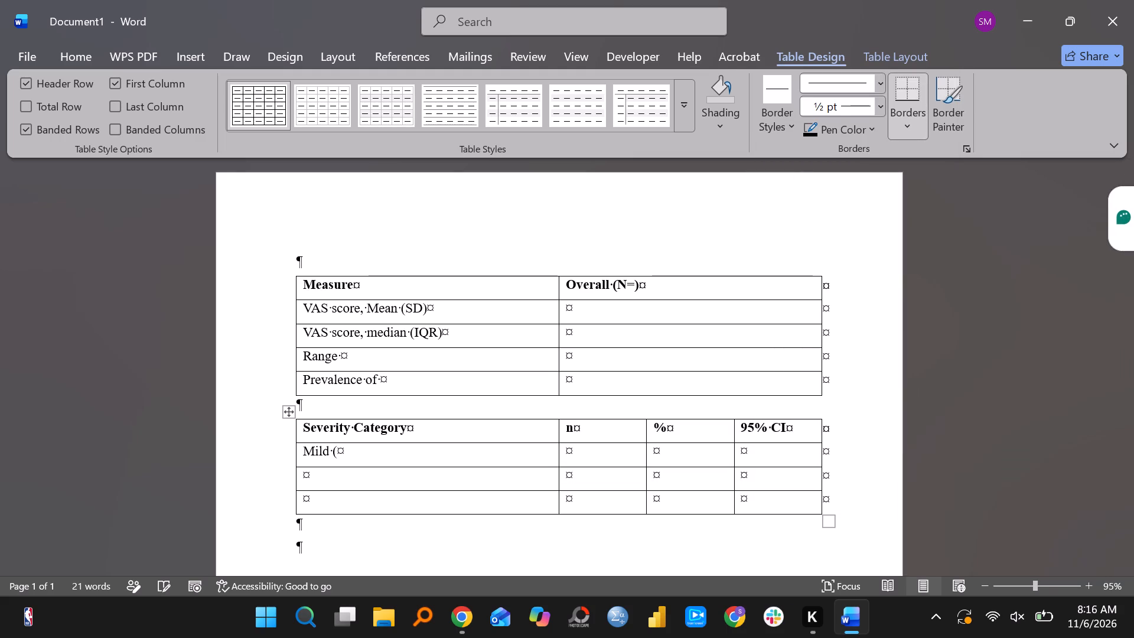
type("occassional")
key("space")
type("itc")
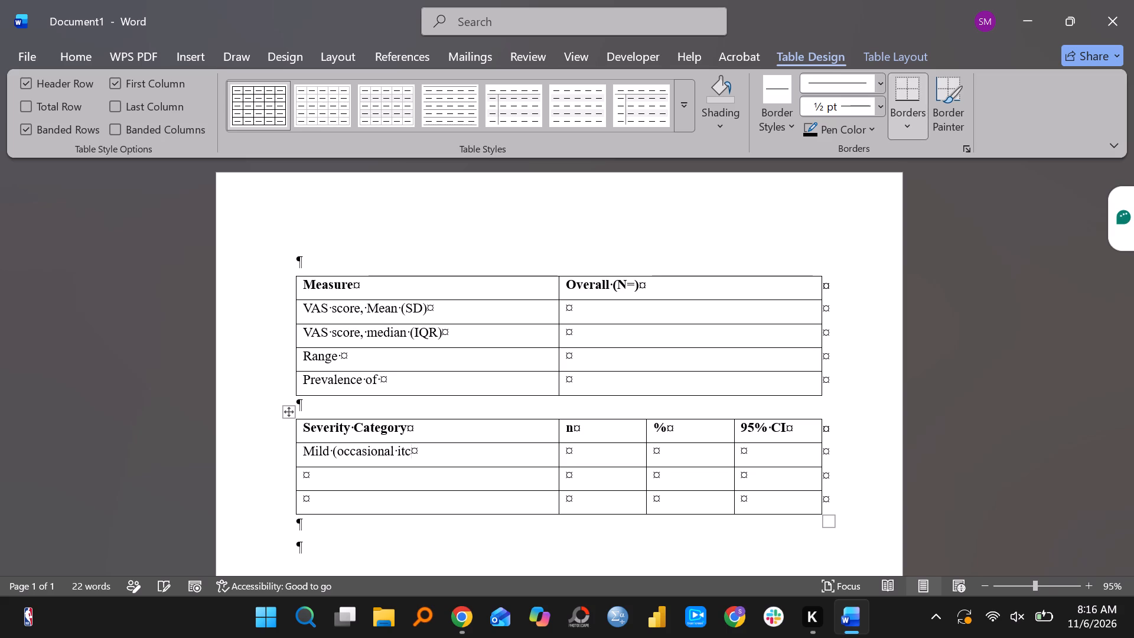
key("h")
type(",")
key("space")
type("easily")
key("space")
type("contr")
type("olled")
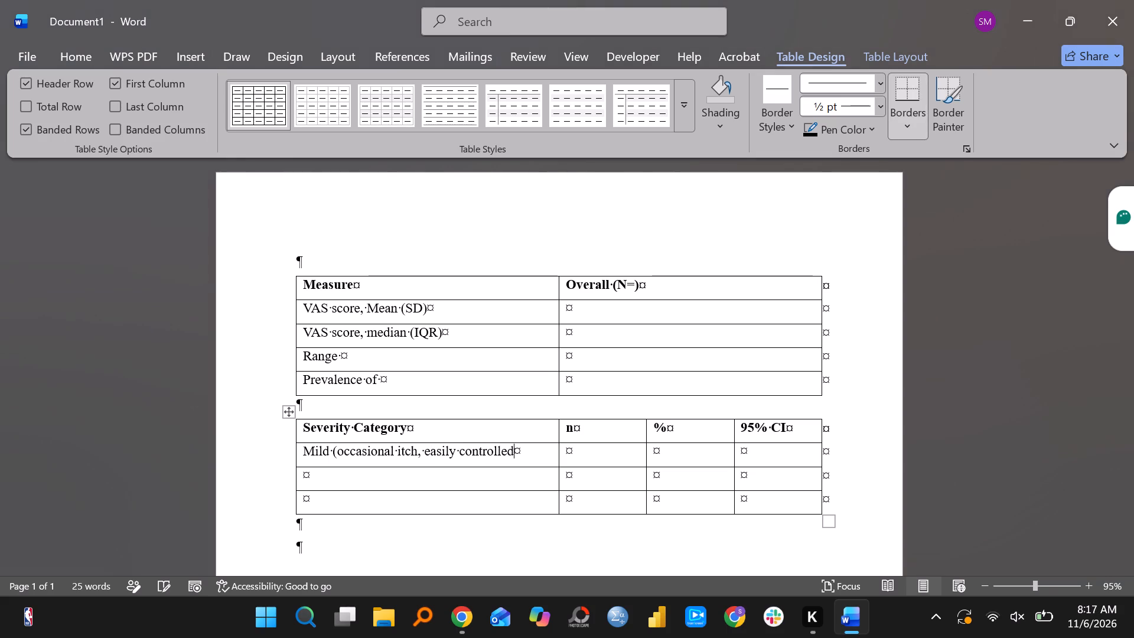
key("shift+parenright")
key("Down")
Enter "Moderate (Frequent itch, interferes with daily activities)" as the second row label under the Severity Category heading.
type("Moderate (")
type("Frequent itch,")
key("space")
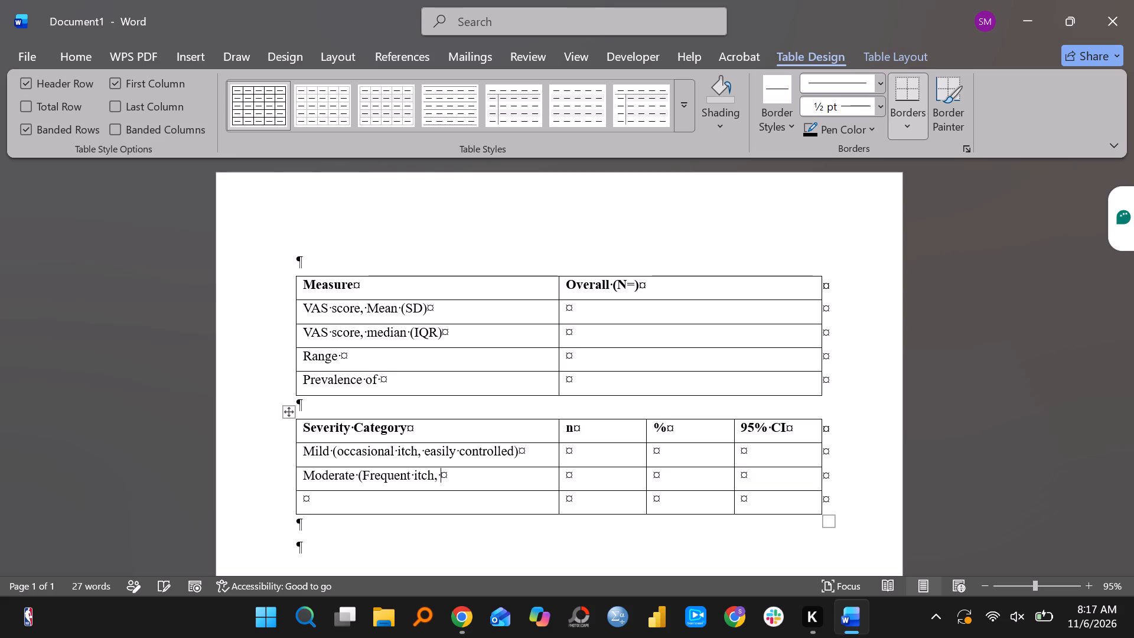
type("inte")
type("rferes with")
key("space")
type("daily")
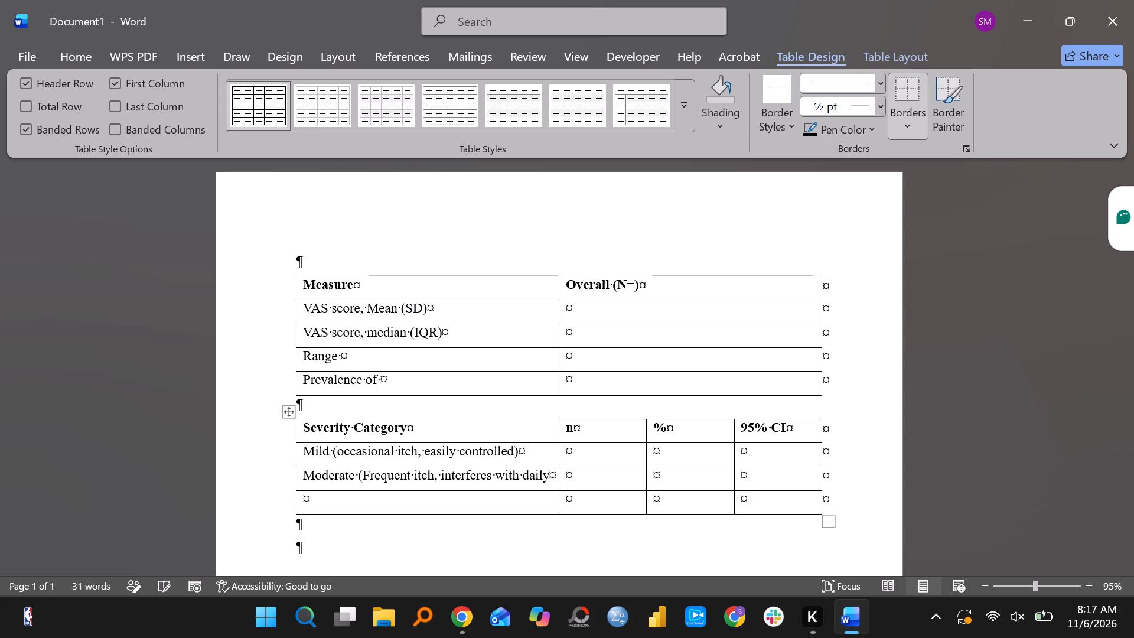
key("space")
type("ac")
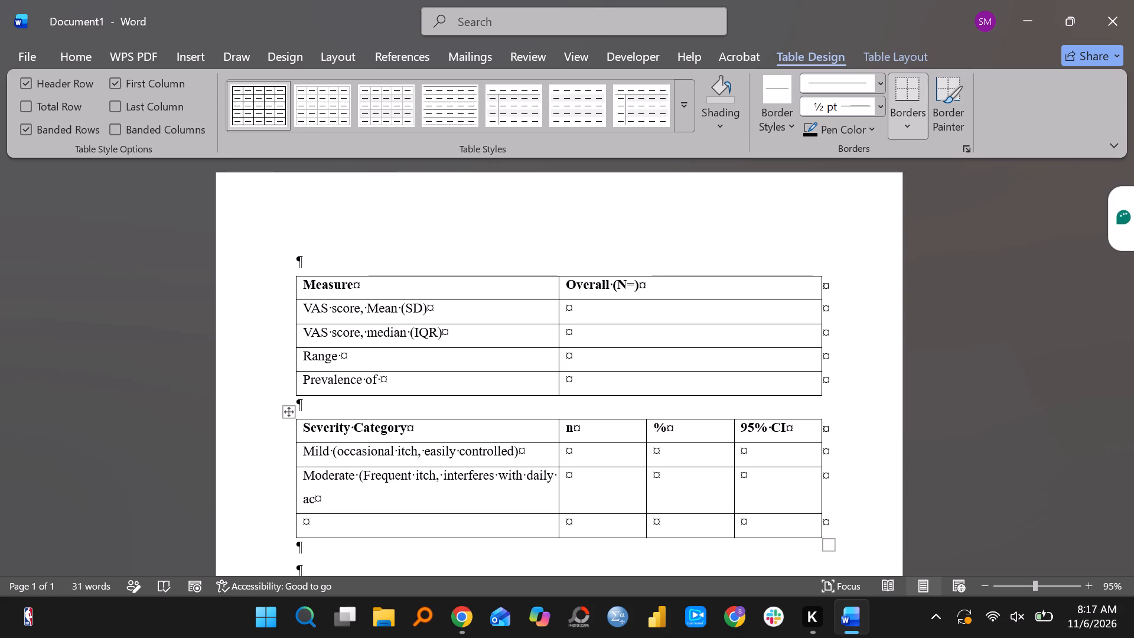
type("tivities")
key("shift+parenright")
key("Down")
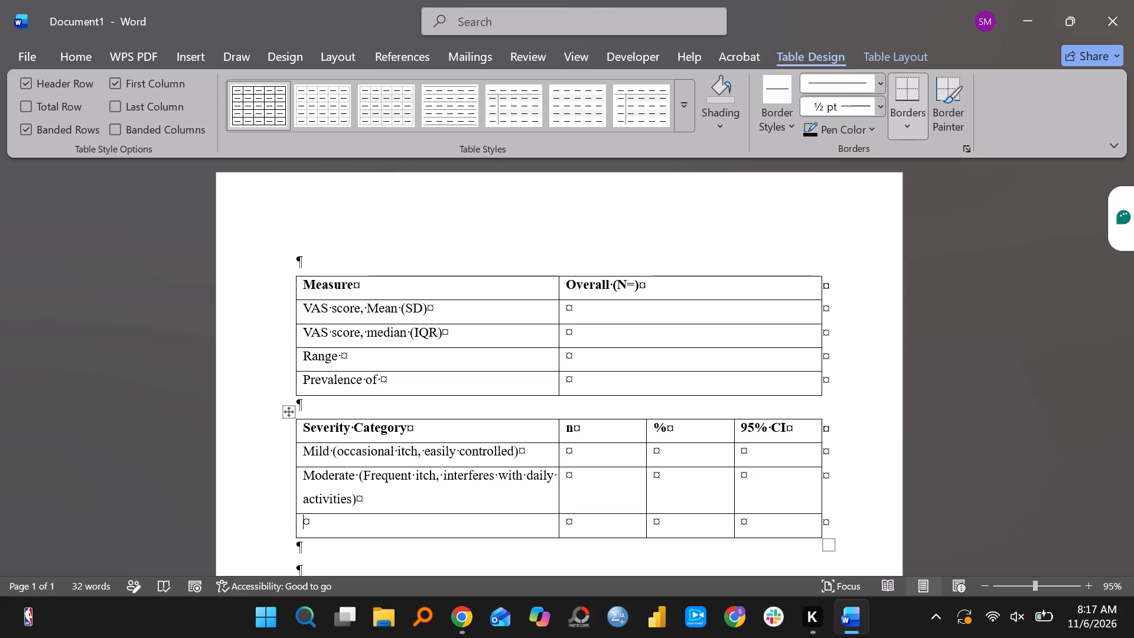
Enter the third row label under the Severity Category heading, starting with "Severe (Constant itch, significantly impact".
type("Severe")
key("space")
type("(Constant itch")
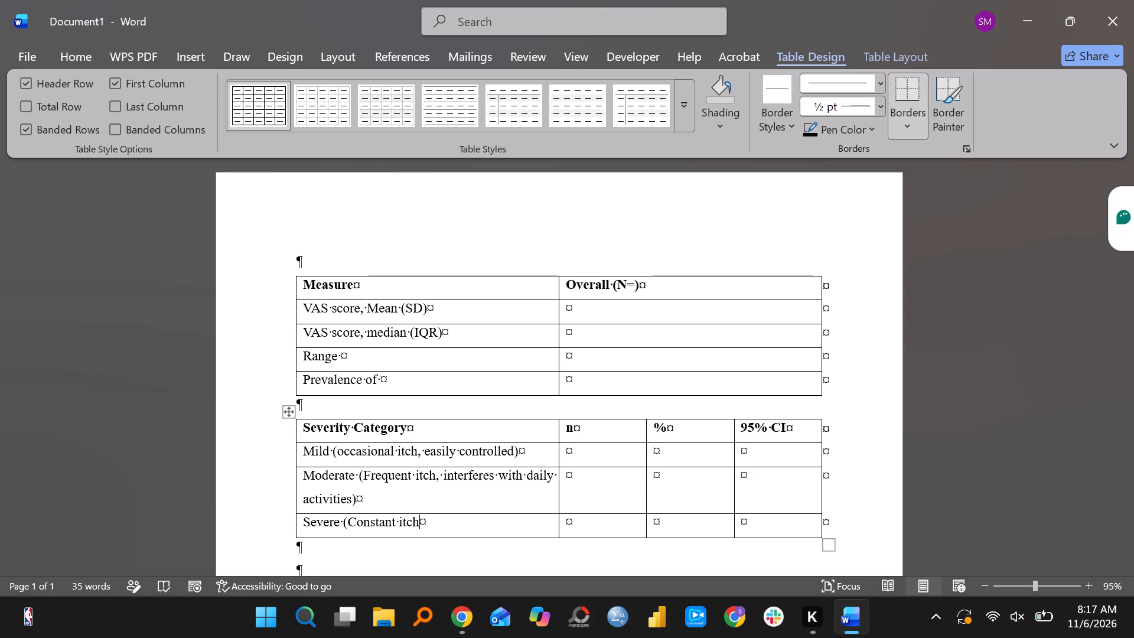
type(", significantly impact")
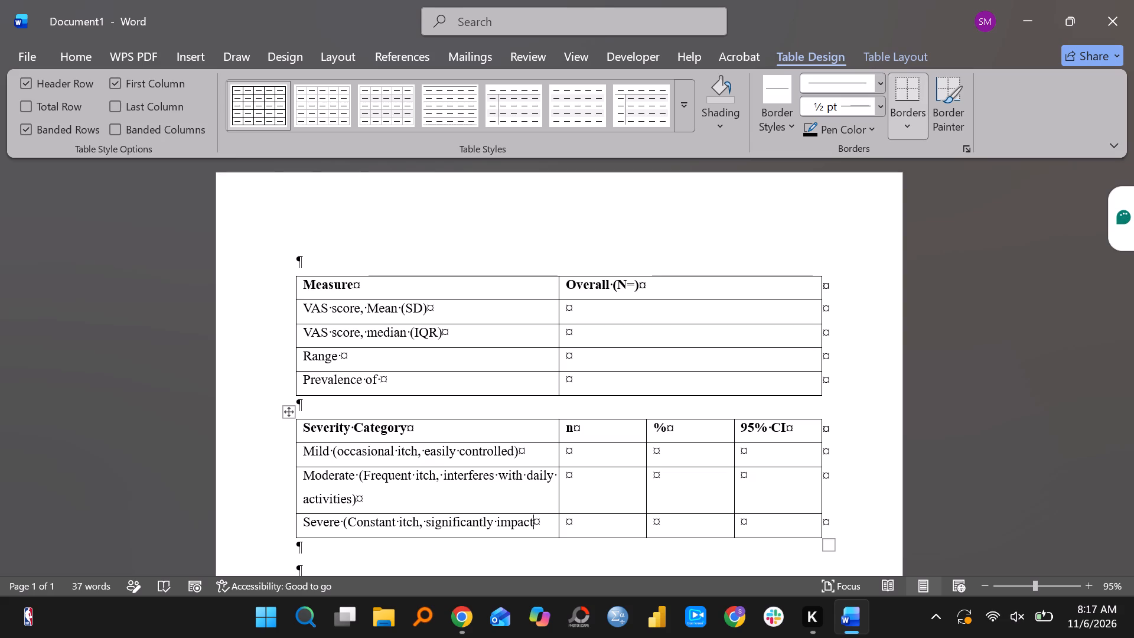
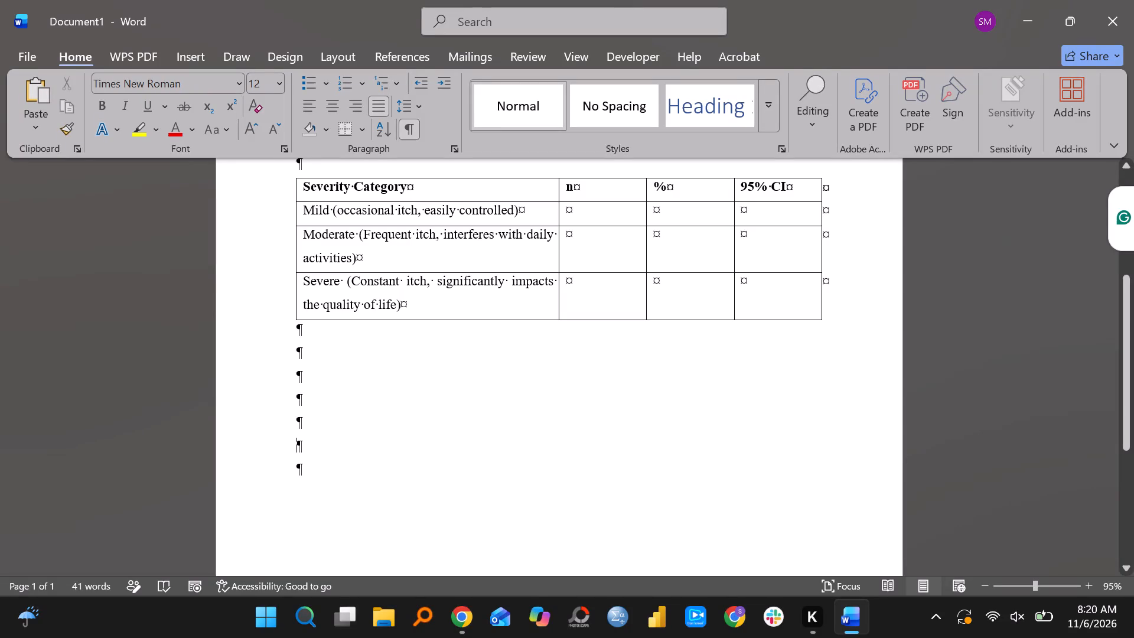
Insert a table with six columns and six rows below the Severity Category table.
left_click(303, 345)
left_click(188, 54)
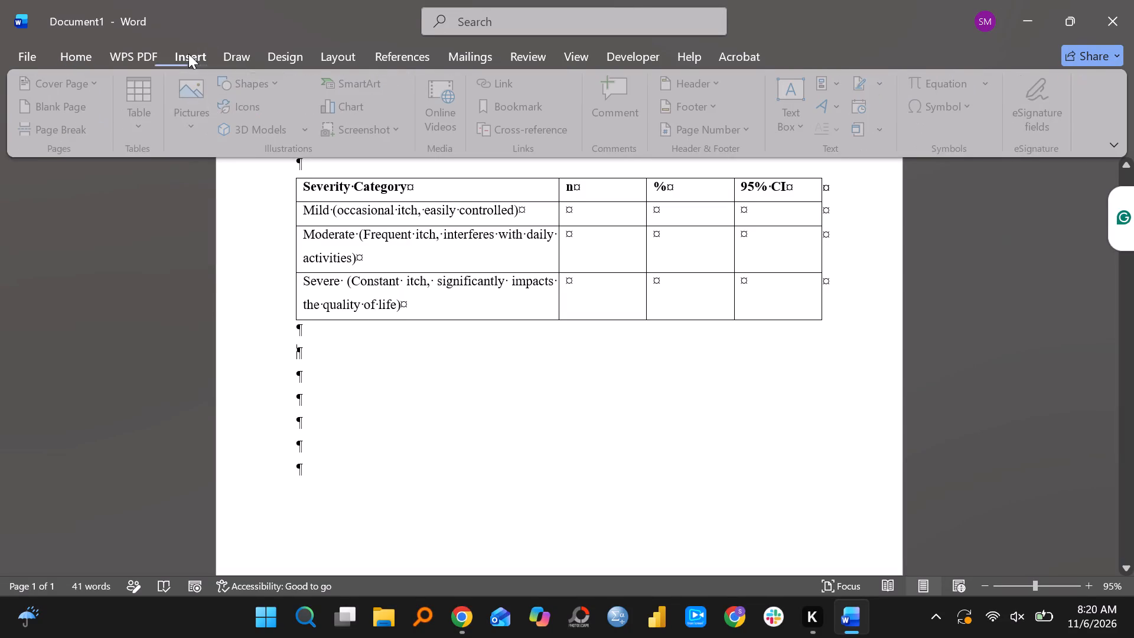
left_click(150, 105)
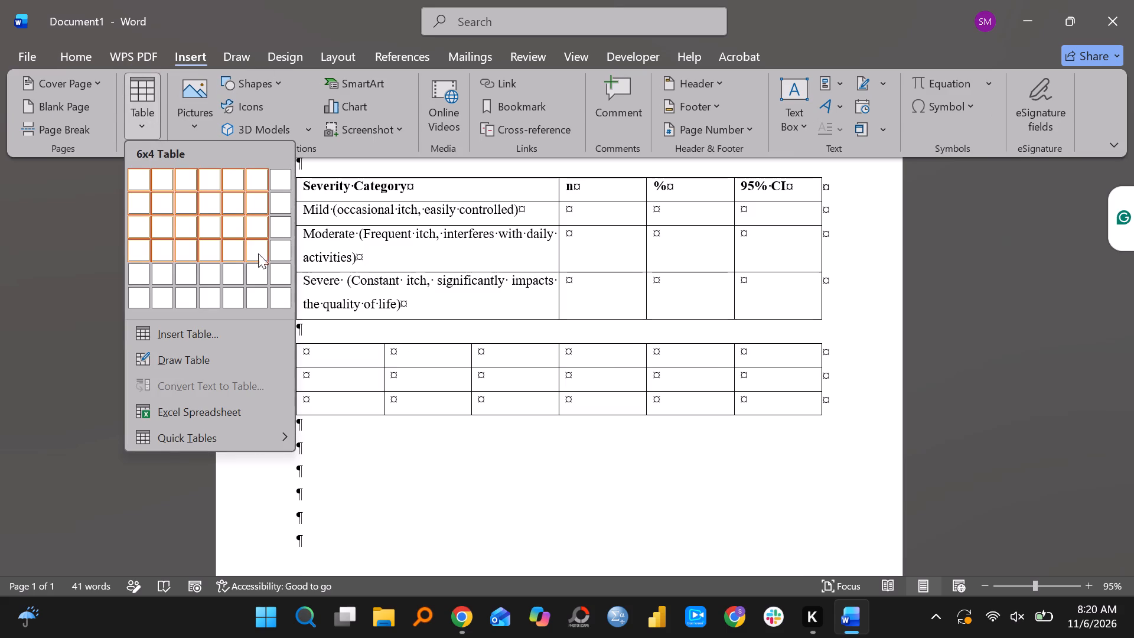
left_click(262, 289)
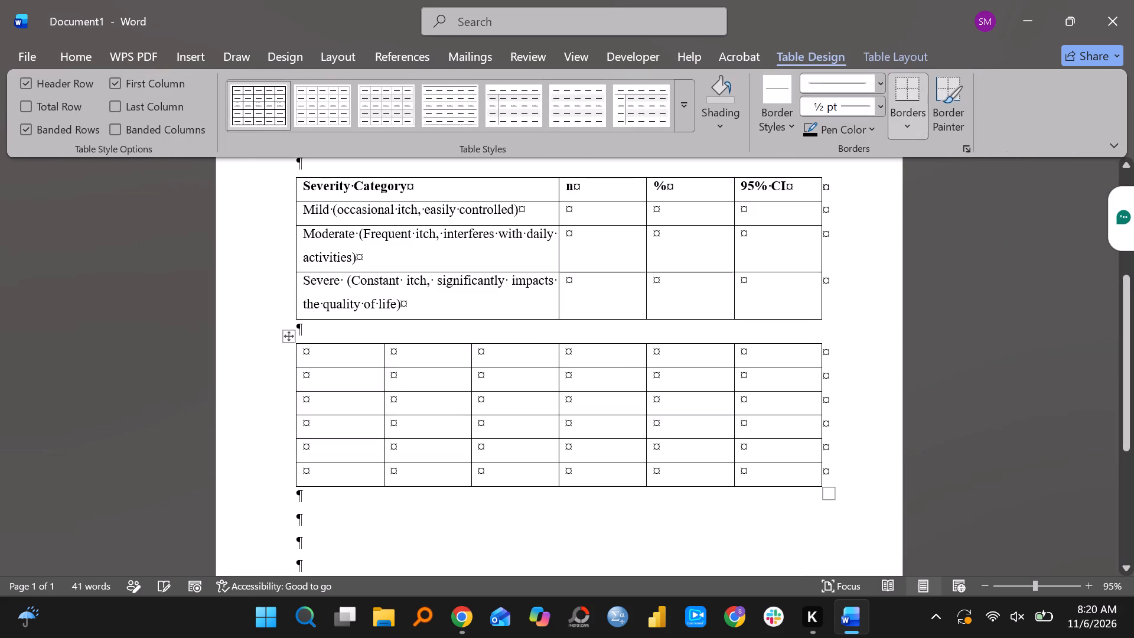
Make the new table's header row bold and enter the first three column headings: Characteristic, Group and n.
left_click(279, 348)
key("ctrl+b")
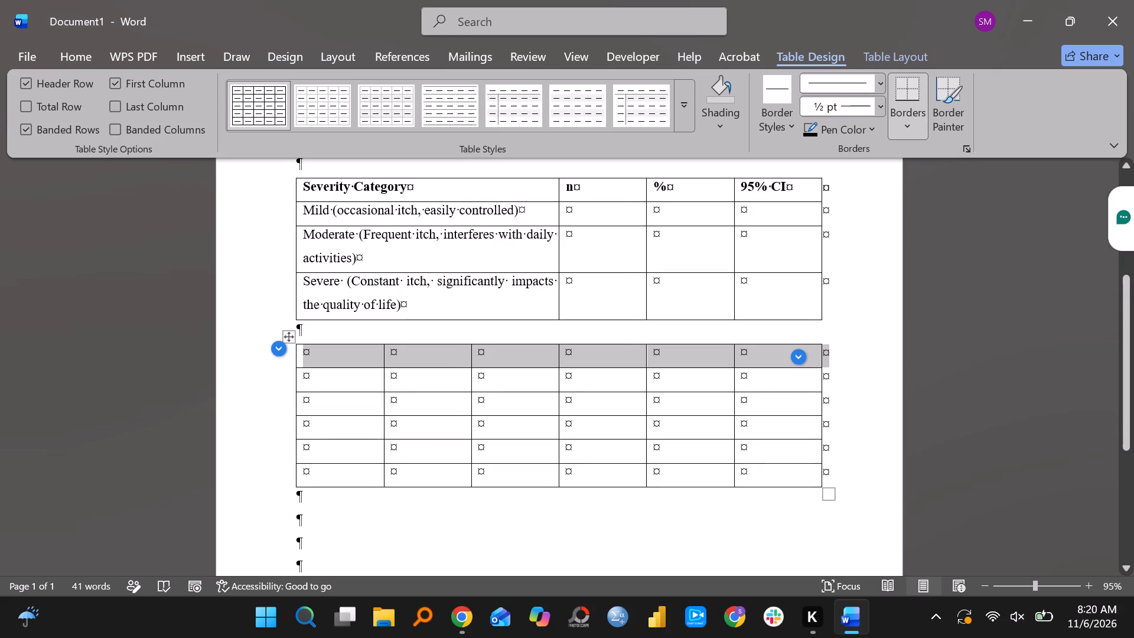
left_click(343, 362)
type("Ch")
type("aracteristi")
key("c")
key("Right")
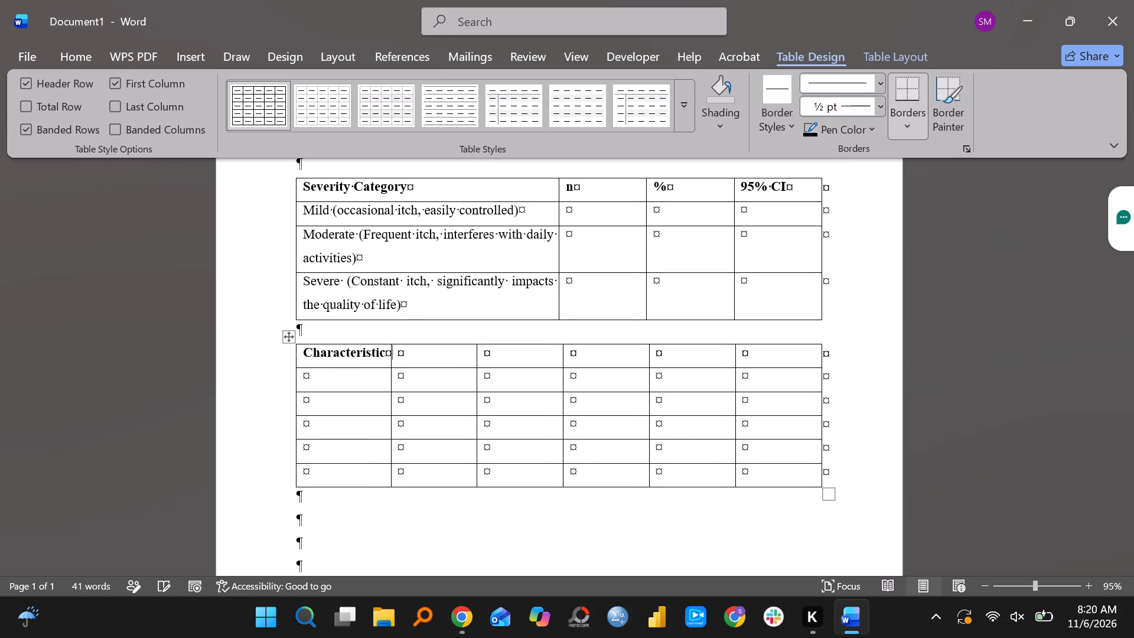
key("shift+g")
type("roup")
key("Right")
key("n")
key("Right")
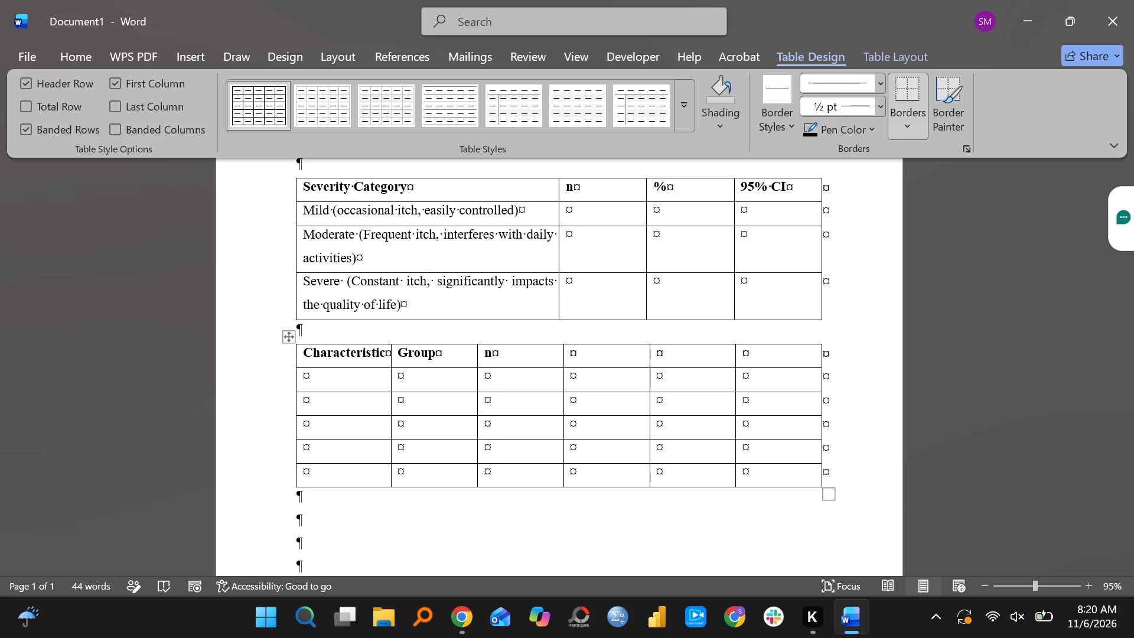
Enter the remaining column headings in the header row: VAS median (IQR), Test and p.
type("VAS")
key("space")
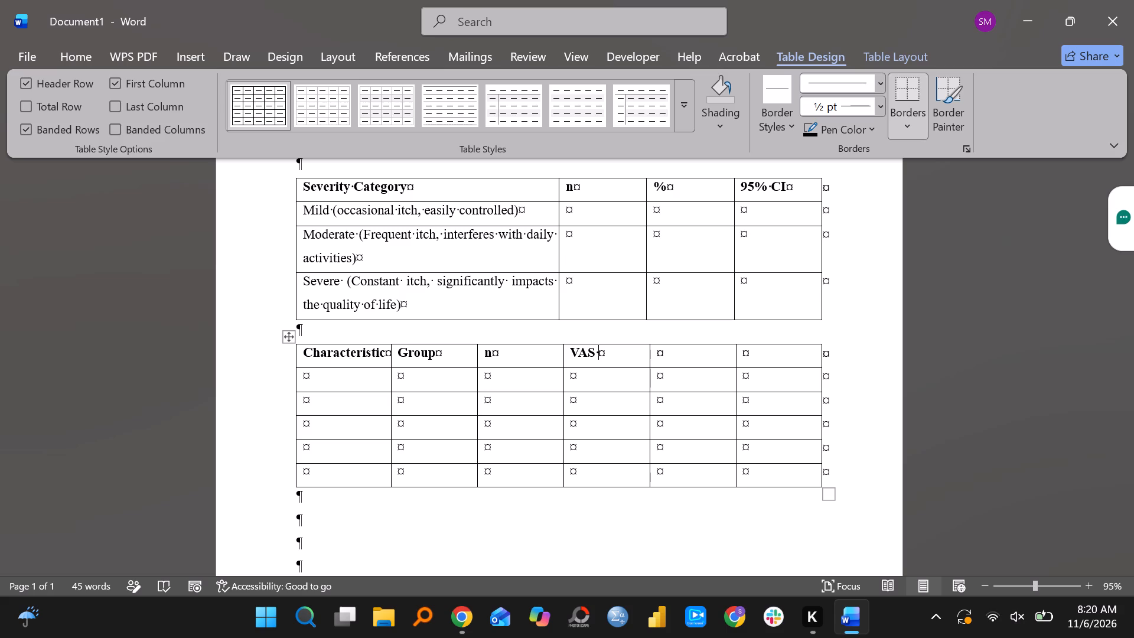
type("median")
key("space")
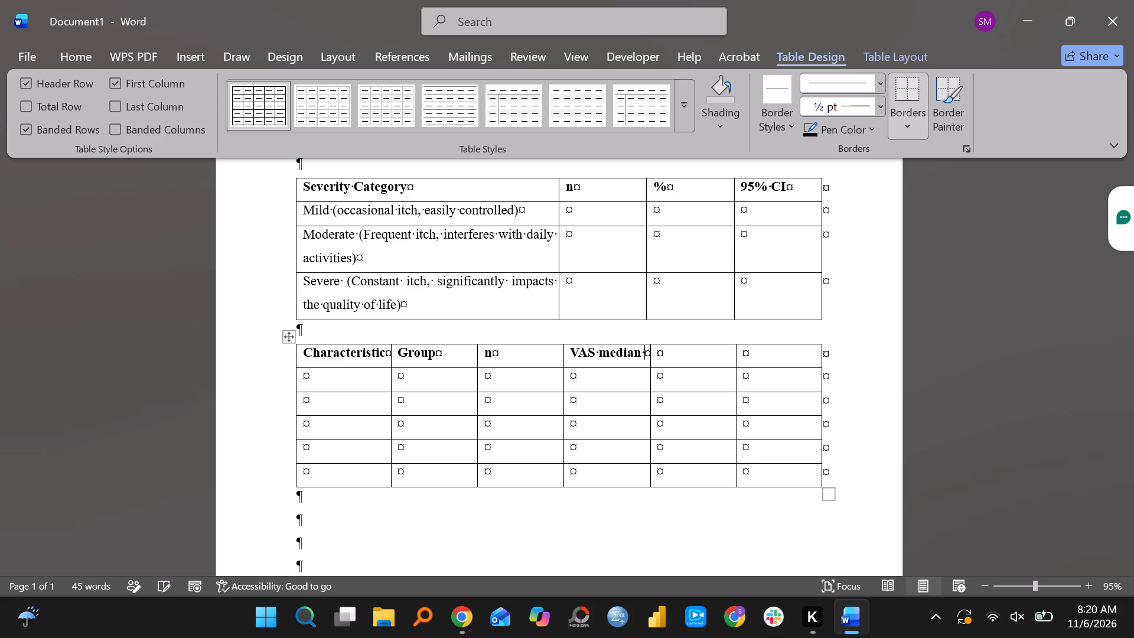
type("(IQR")
key("shift+parenright")
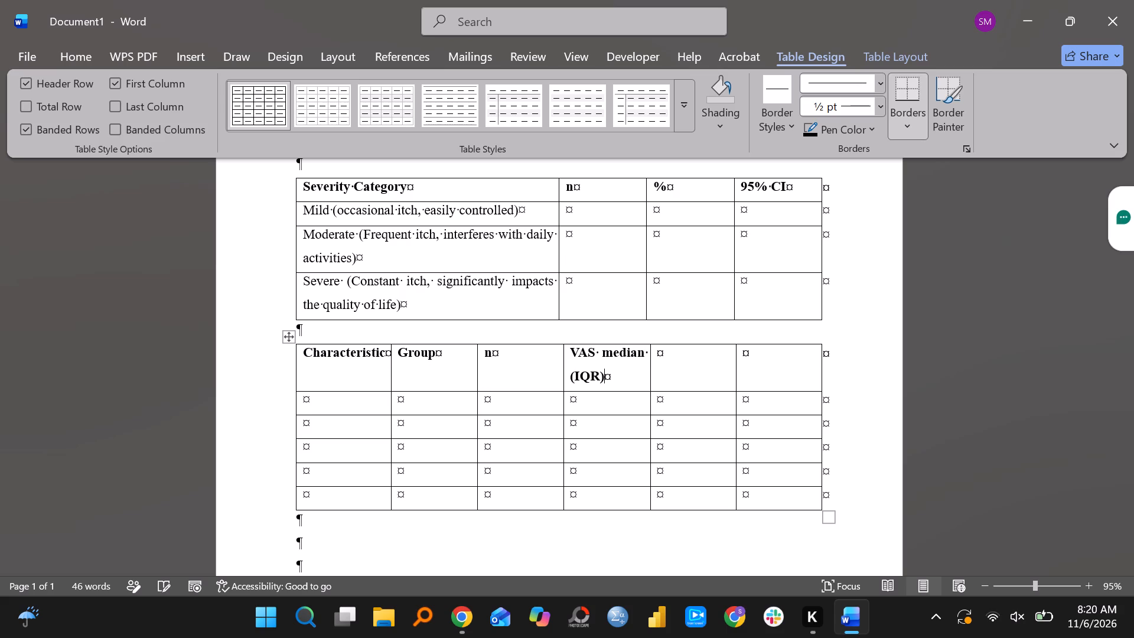
key("Right")
type("Test")
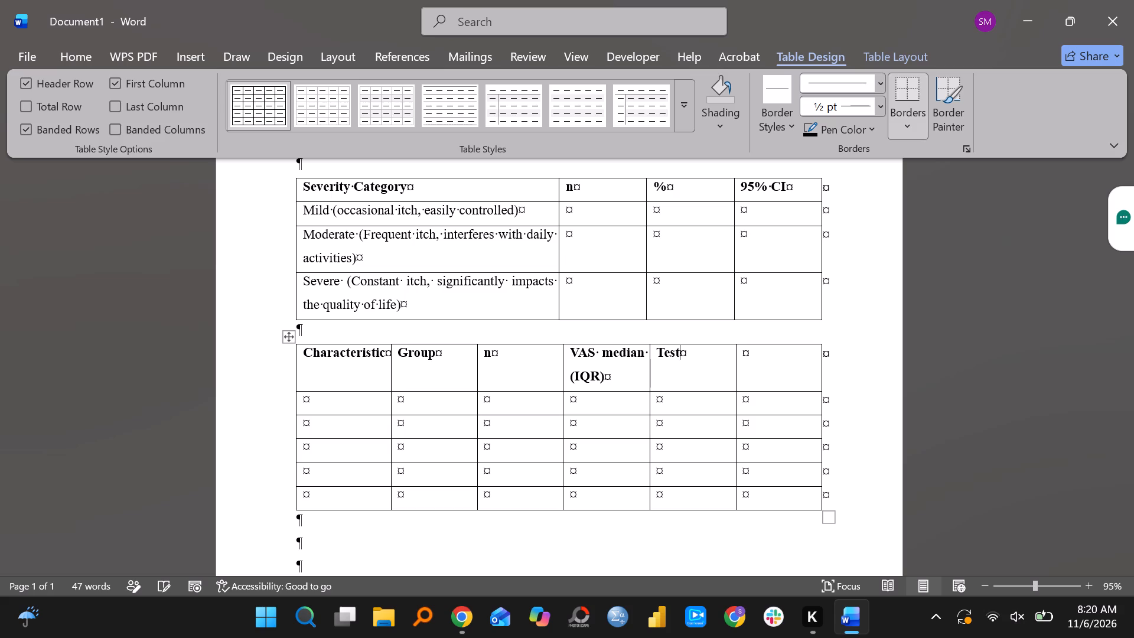
key("Right")
key("p")
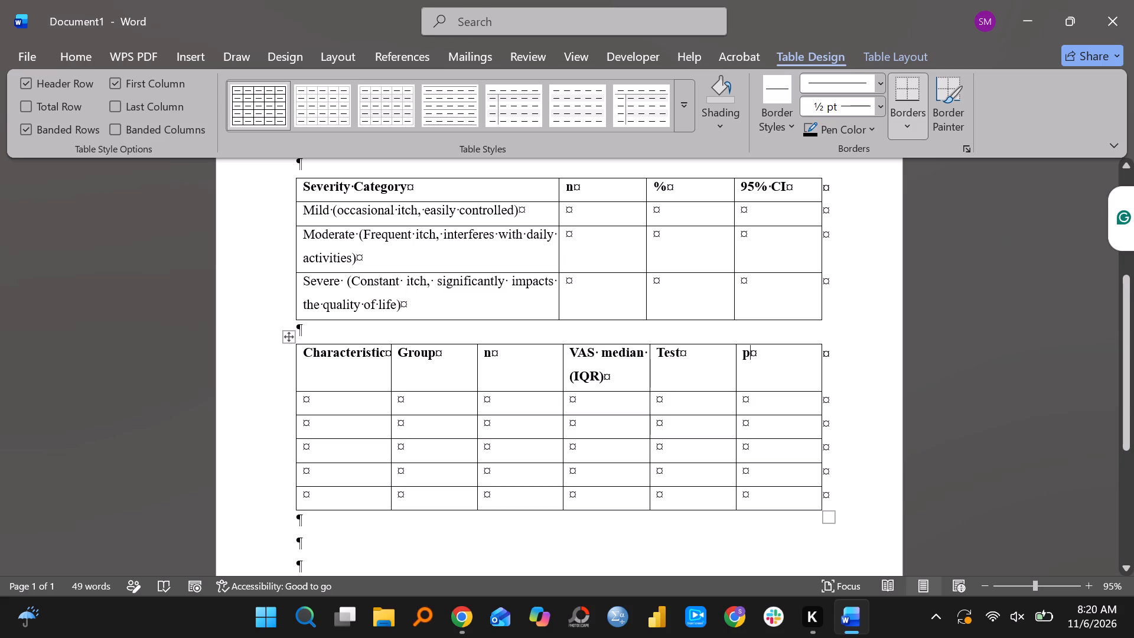
Adjust the new table's column widths, narrowing the p and n columns and widening the VAS median (IQR) and Group columns.
left_click_drag(736, 372, 762, 372)
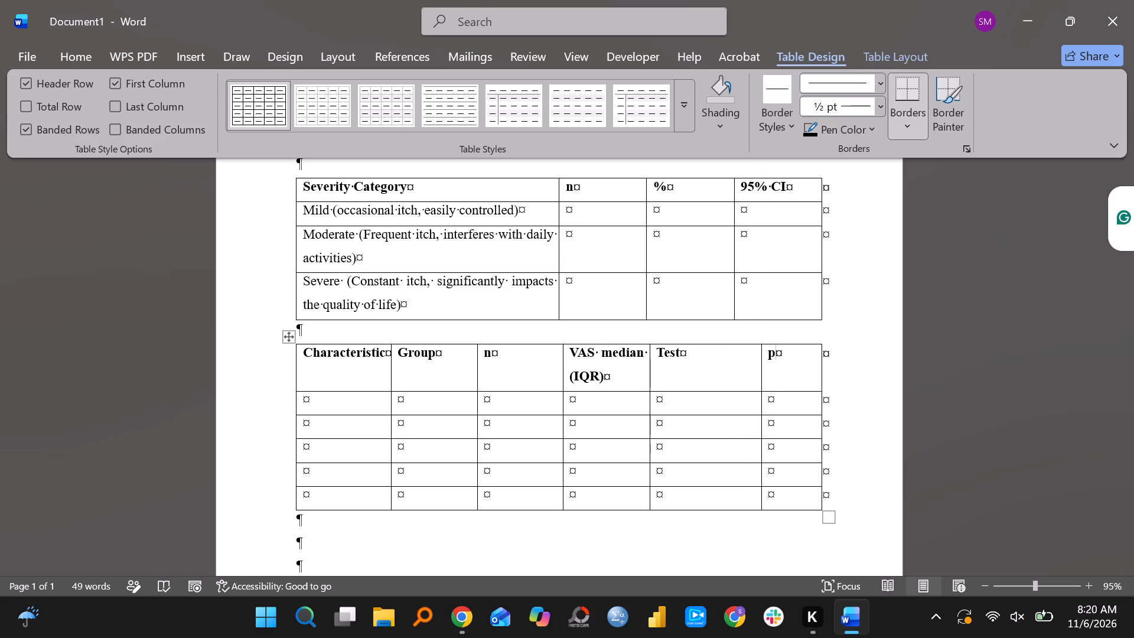
left_click_drag(649, 373, 668, 374)
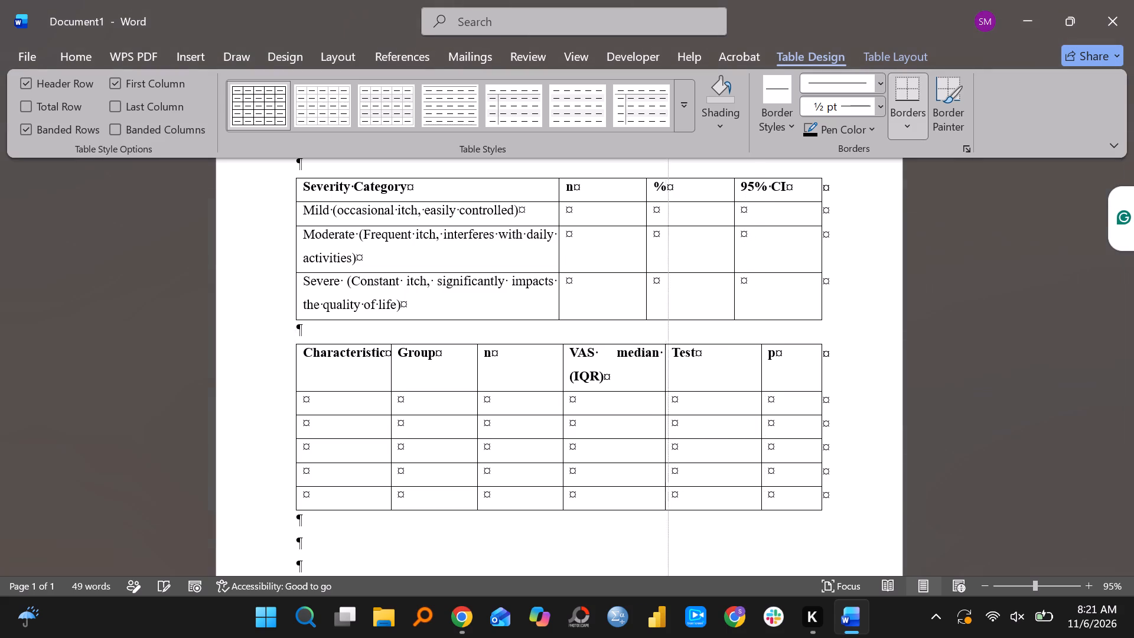
left_click_drag(668, 374, 676, 375)
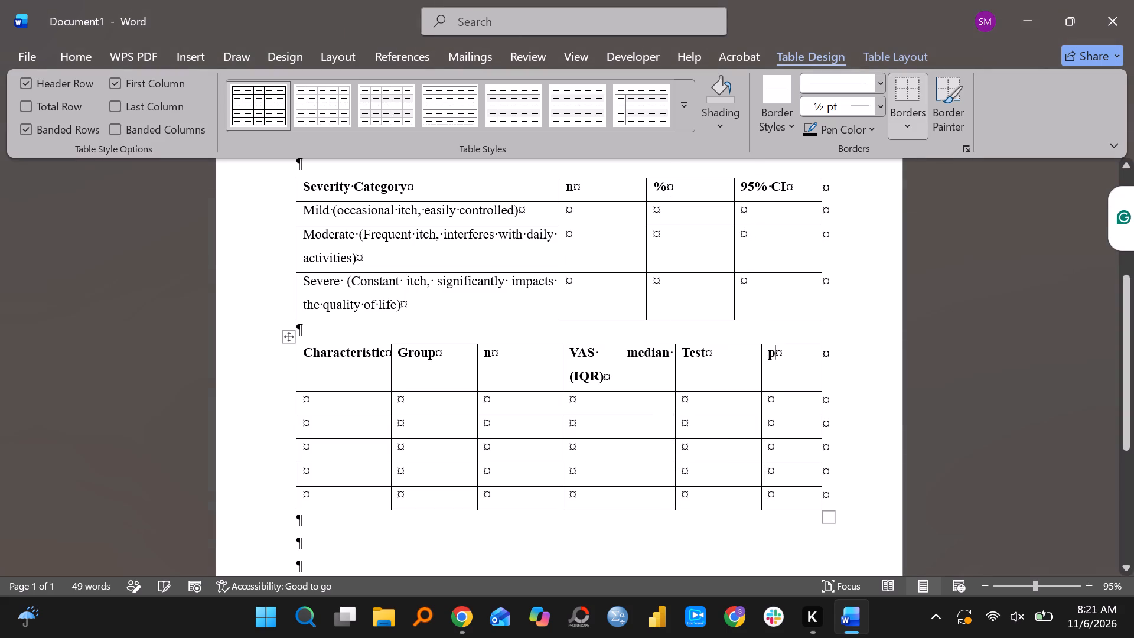
left_click_drag(476, 371, 516, 374)
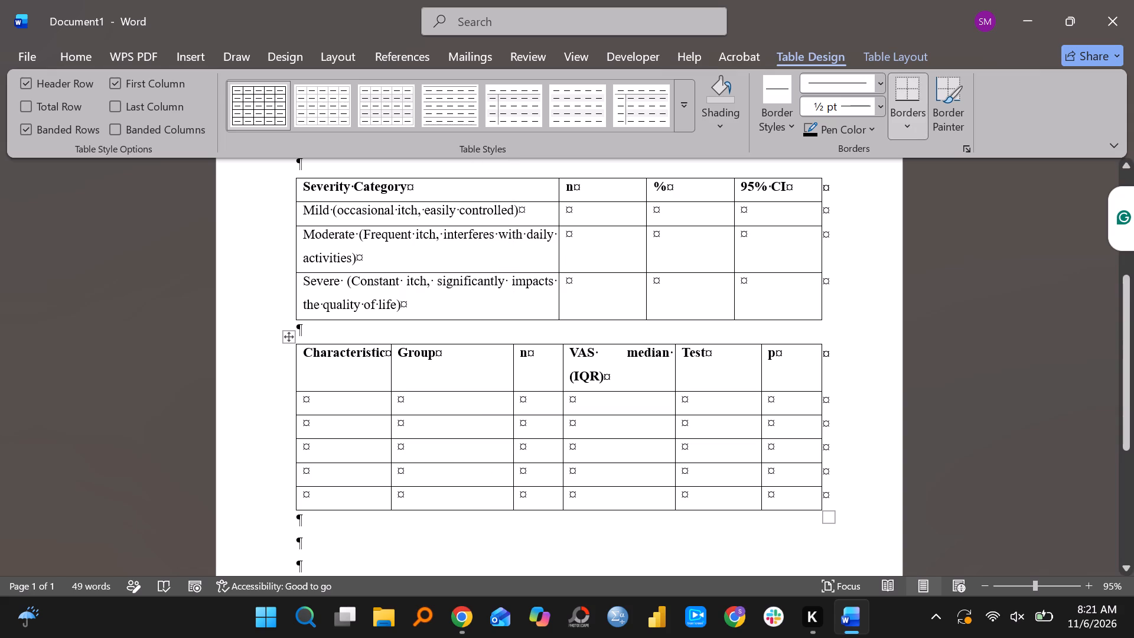
Enter Gender as the first entry under Characteristic and merge its cell with the empty cell below.
left_click(337, 402)
key("shift+g")
type("ender")
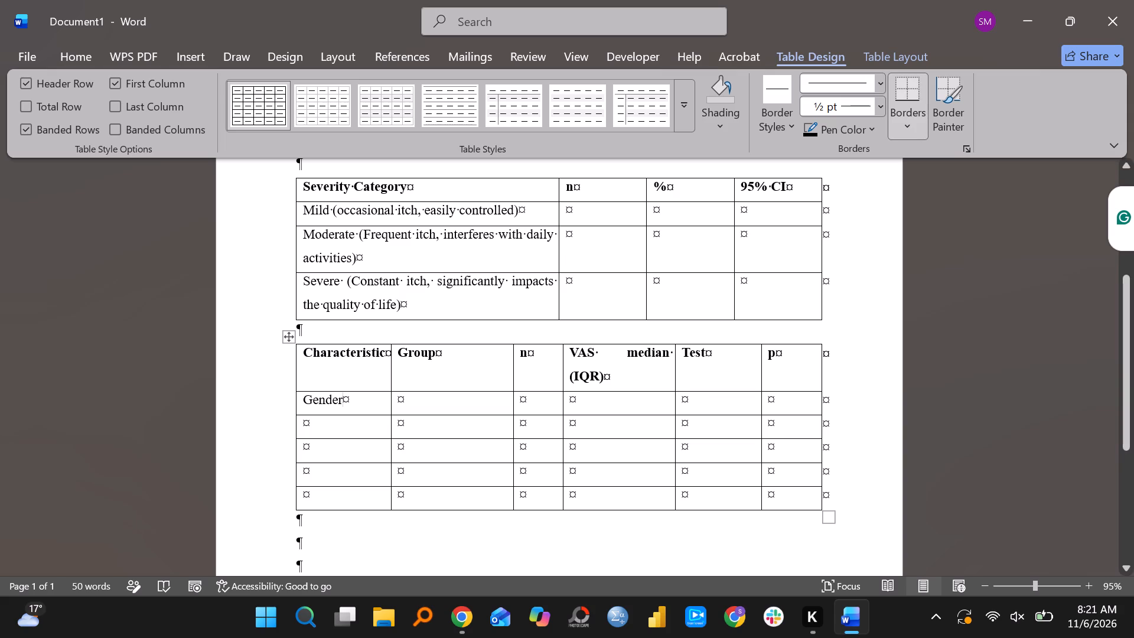
left_click(410, 406)
right_click(410, 406)
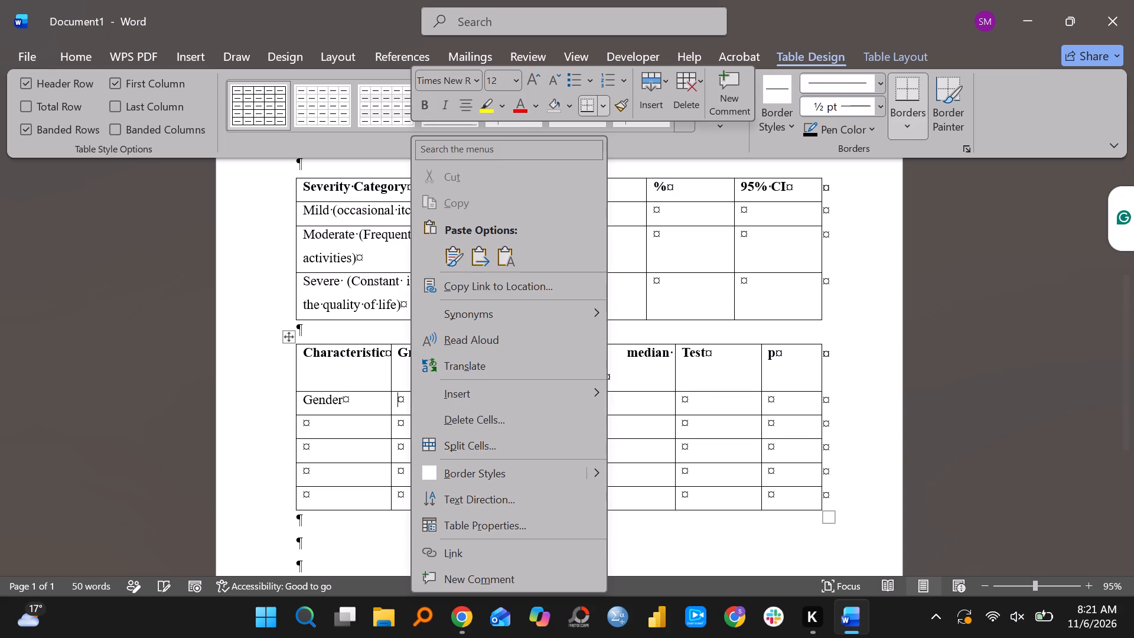
left_click(378, 409)
left_click_drag(367, 404, 363, 429)
right_click(363, 429)
left_click(431, 310)
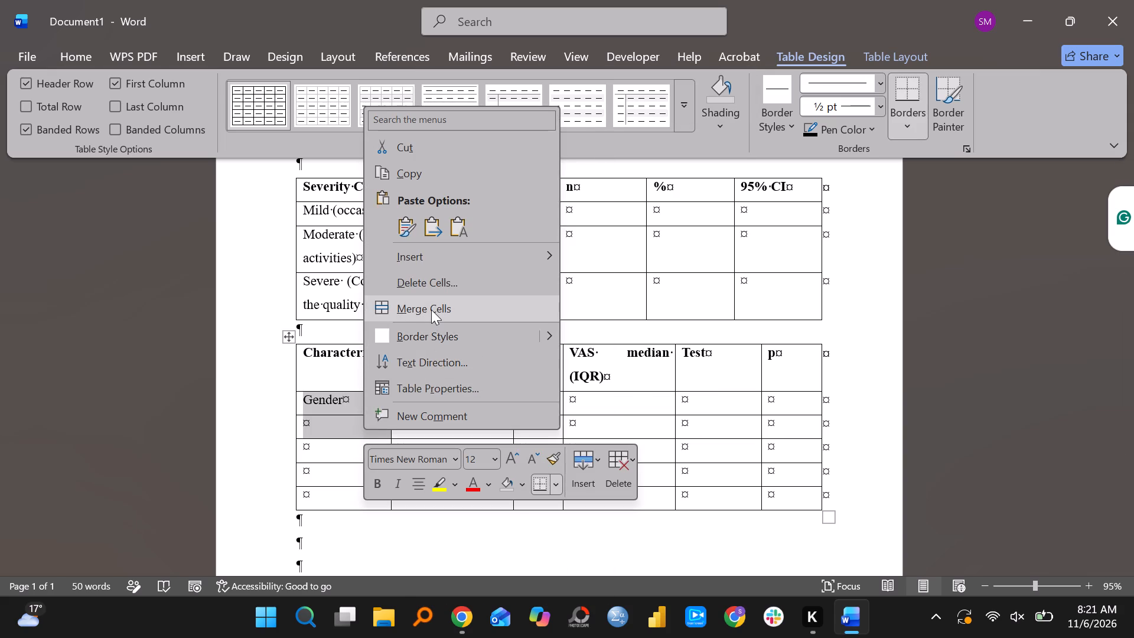
Enter Male and Female as the two Group rows beside Gender.
left_click(421, 405)
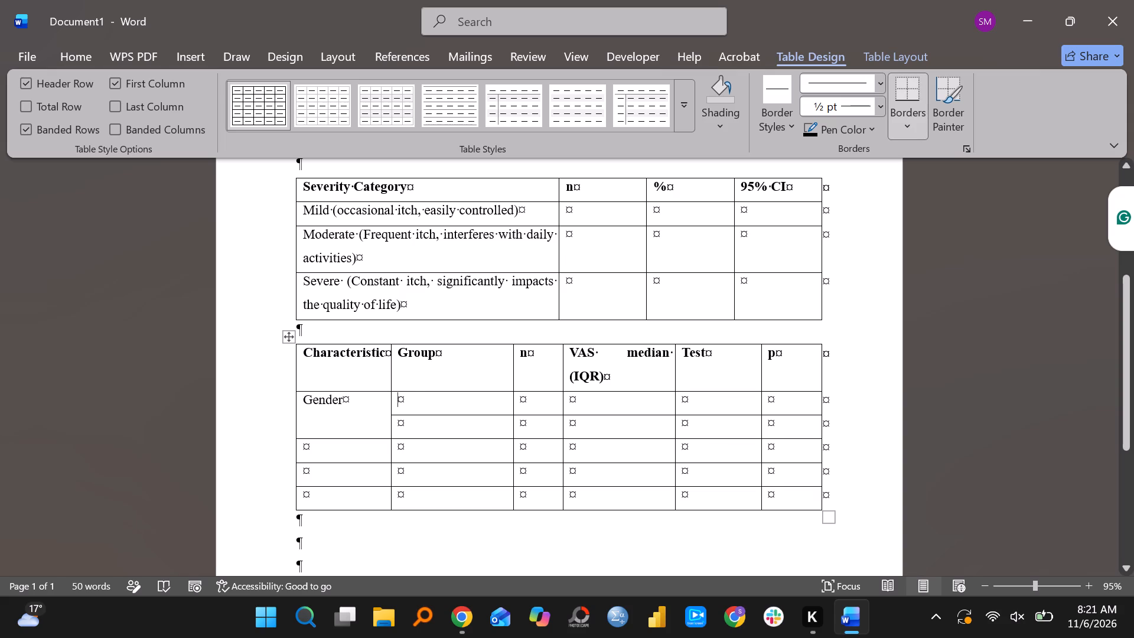
type("Male")
key("space")
key("Down")
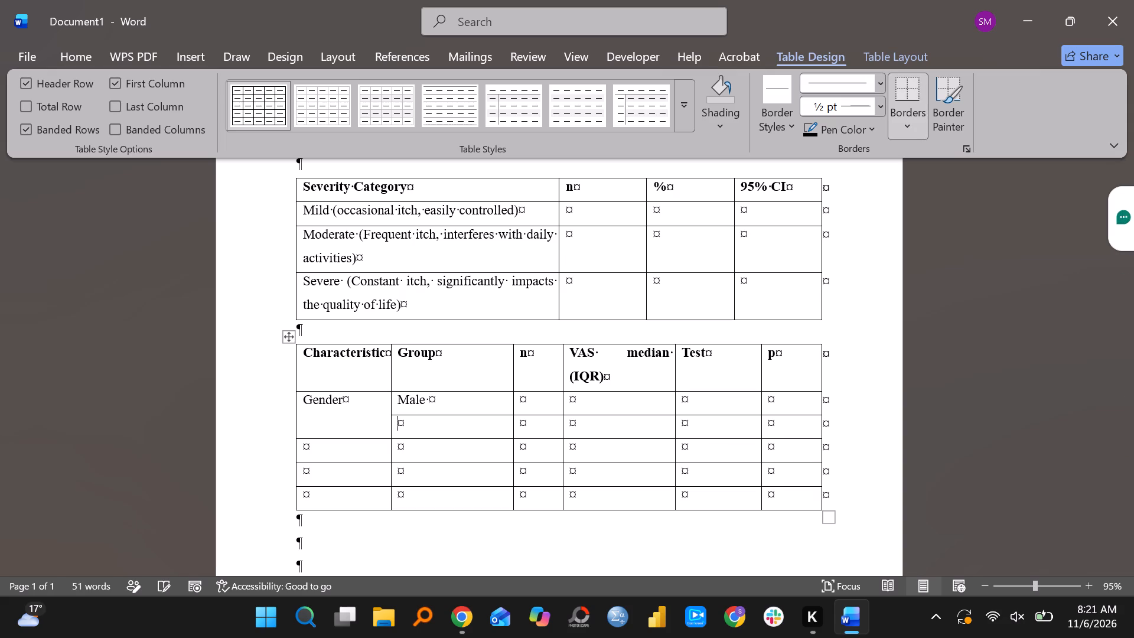
type("Female")
key("Right")
Merge the Test cells across the Male and Female rows, and likewise the p cells.
left_click_drag(703, 408, 701, 417)
right_click(701, 417)
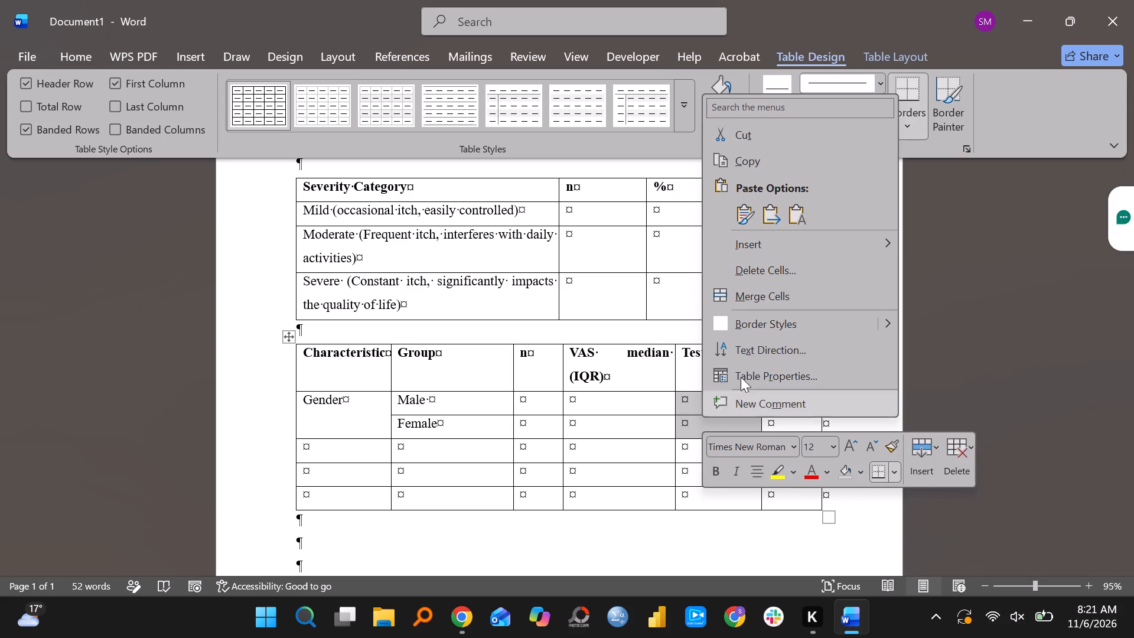
left_click(761, 298)
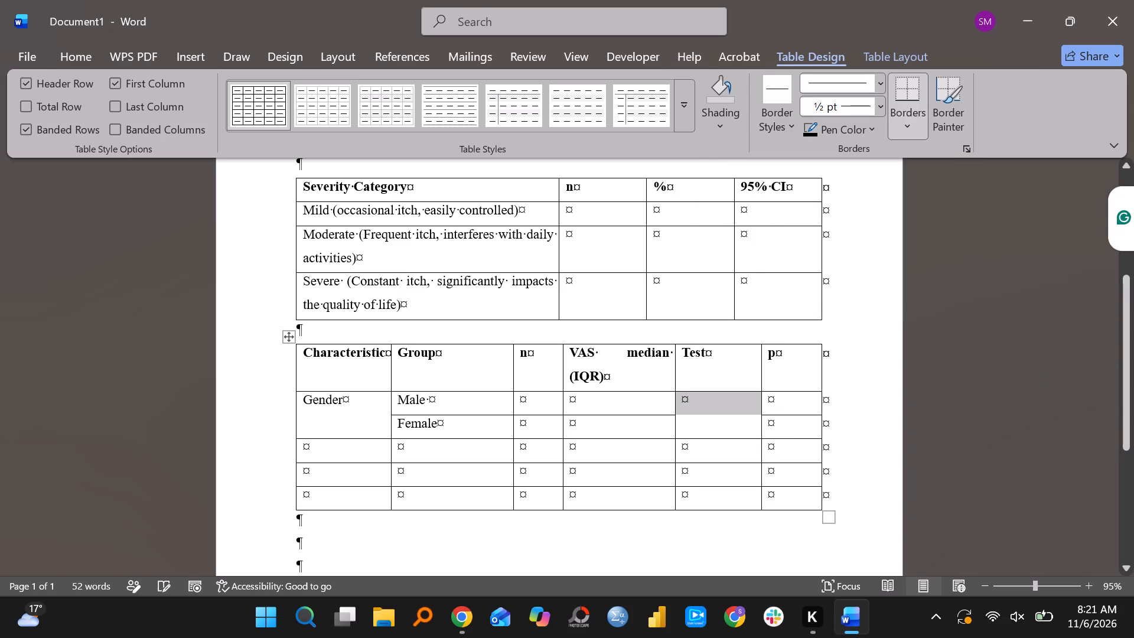
left_click_drag(778, 402, 781, 427)
right_click(781, 427)
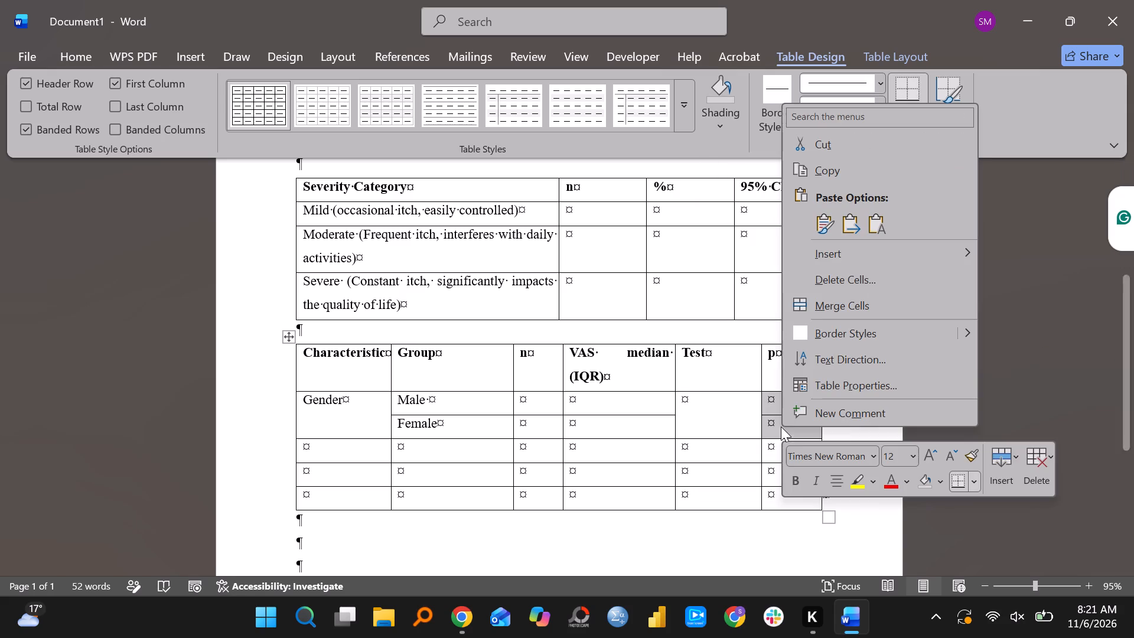
left_click(848, 302)
Enter "Mann-Whitney U" in the merged Test cell of the Gender rows.
left_click(706, 421)
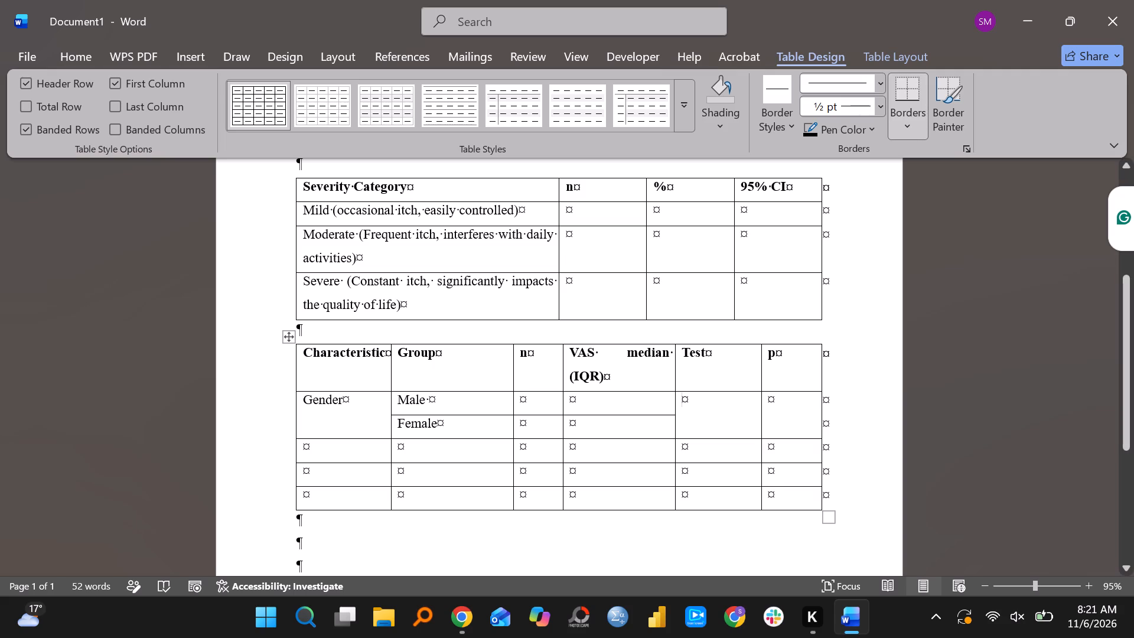
type("Man")
type("n-Wh")
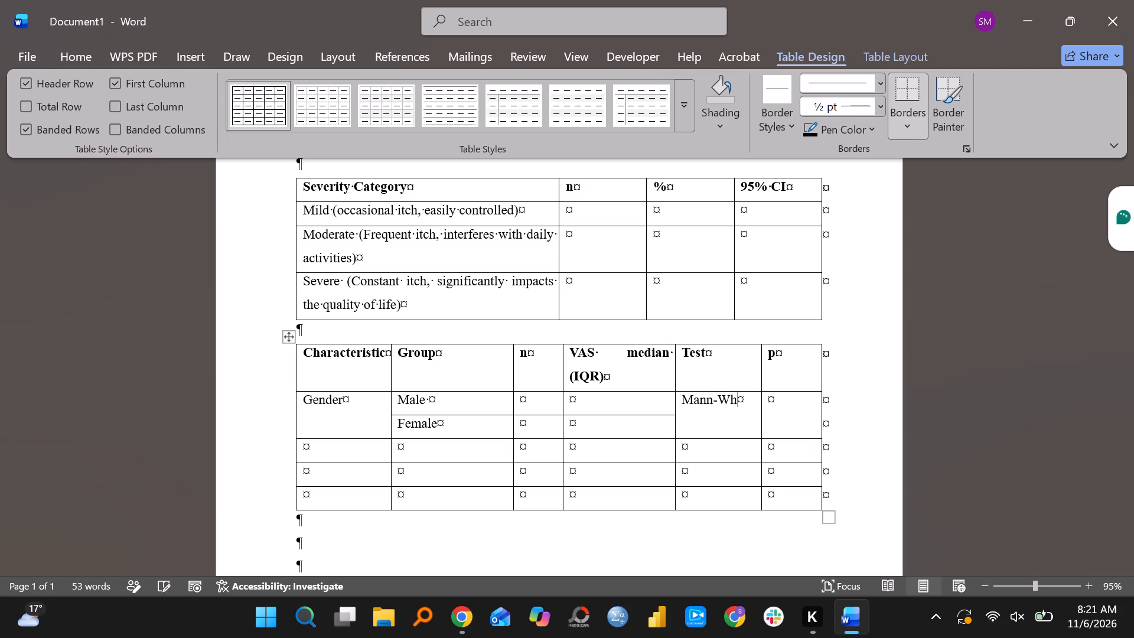
key("i")
type("tne")
type("y")
key("space")
key("shift+u")
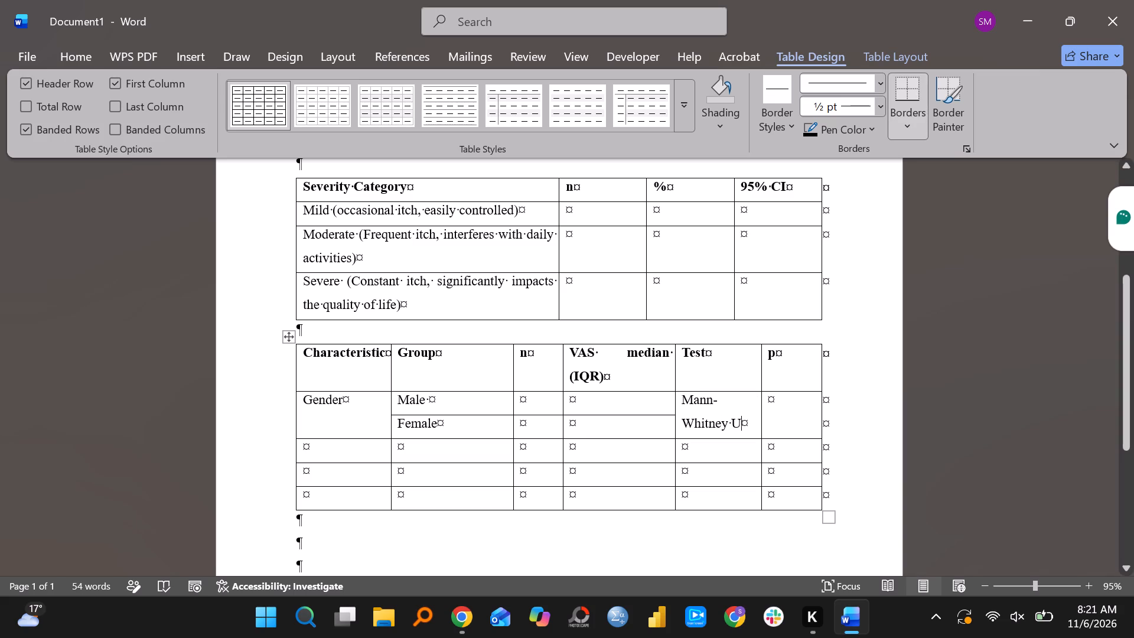
Shift both borders of the VAS median (IQR) column so Mann-Whitney U fits on one line and the heading on two.
left_click_drag(674, 376, 666, 376)
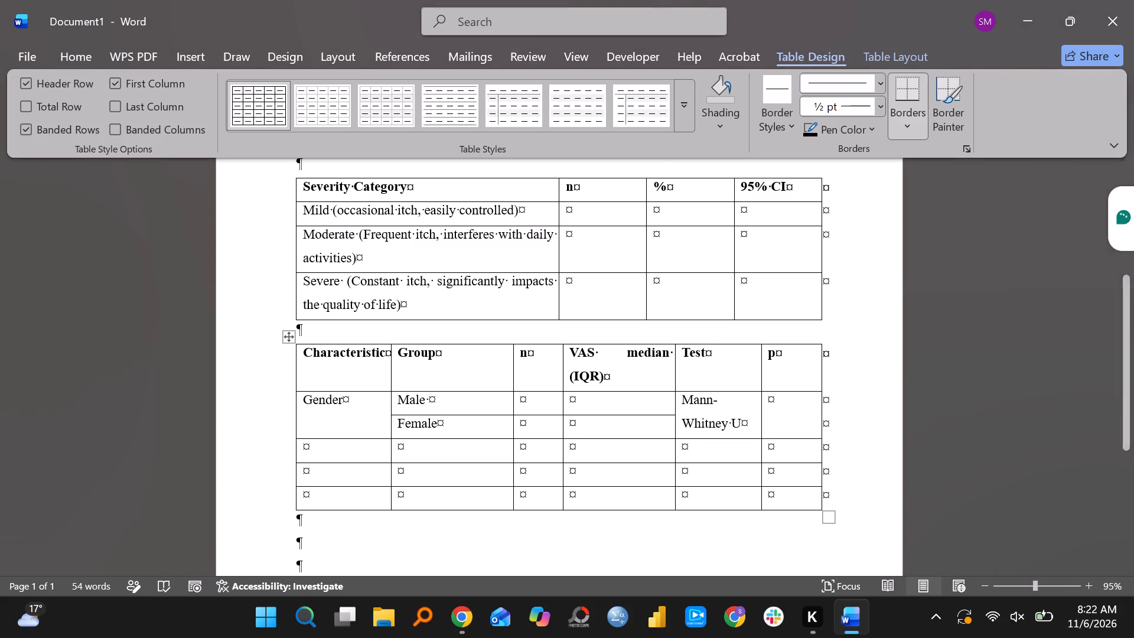
left_click_drag(666, 376, 645, 365)
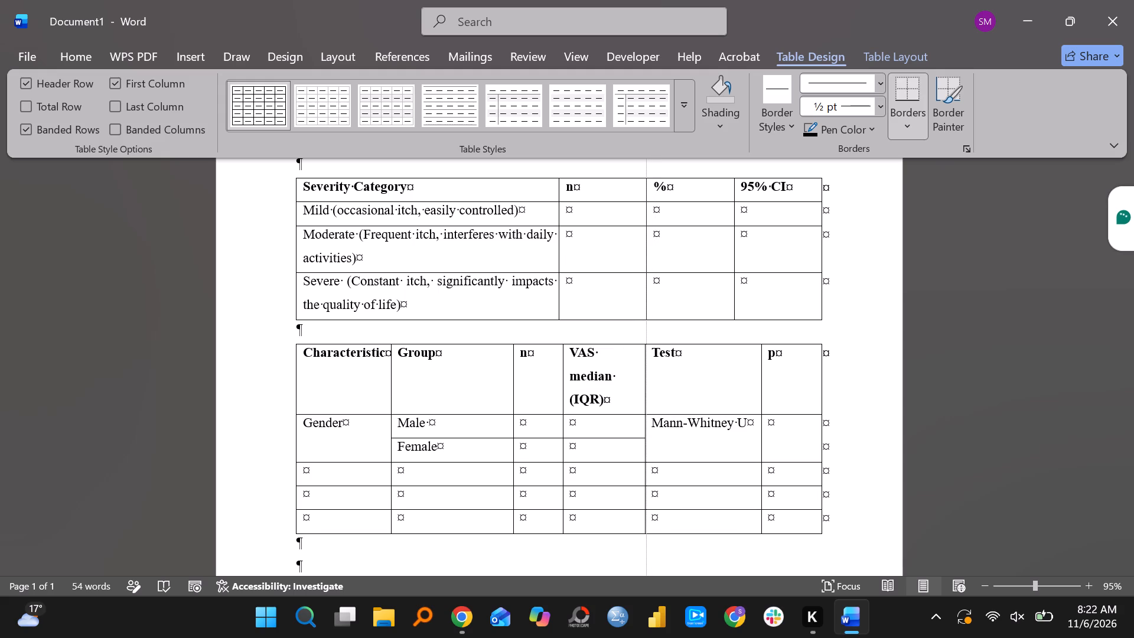
left_click_drag(645, 365, 650, 366)
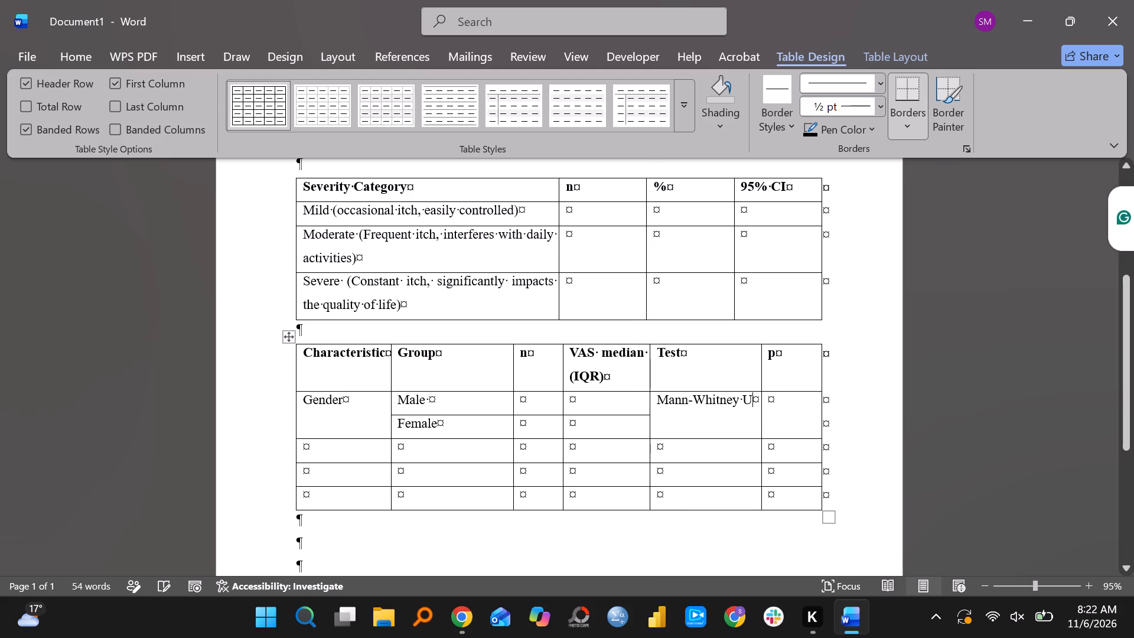
left_click(562, 369)
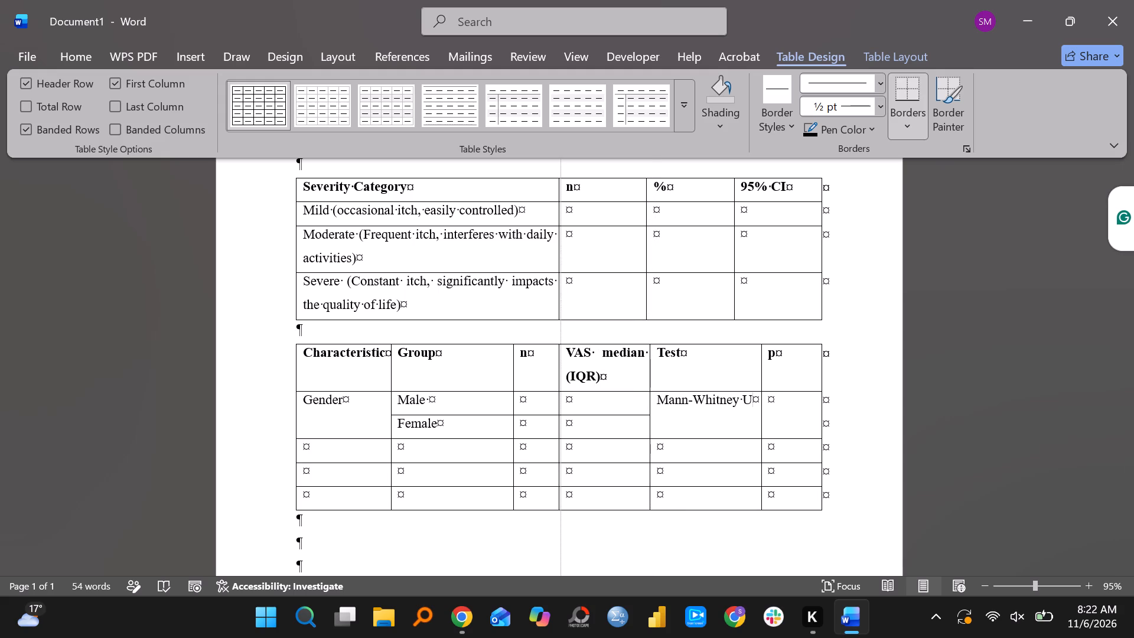
left_click(648, 365)
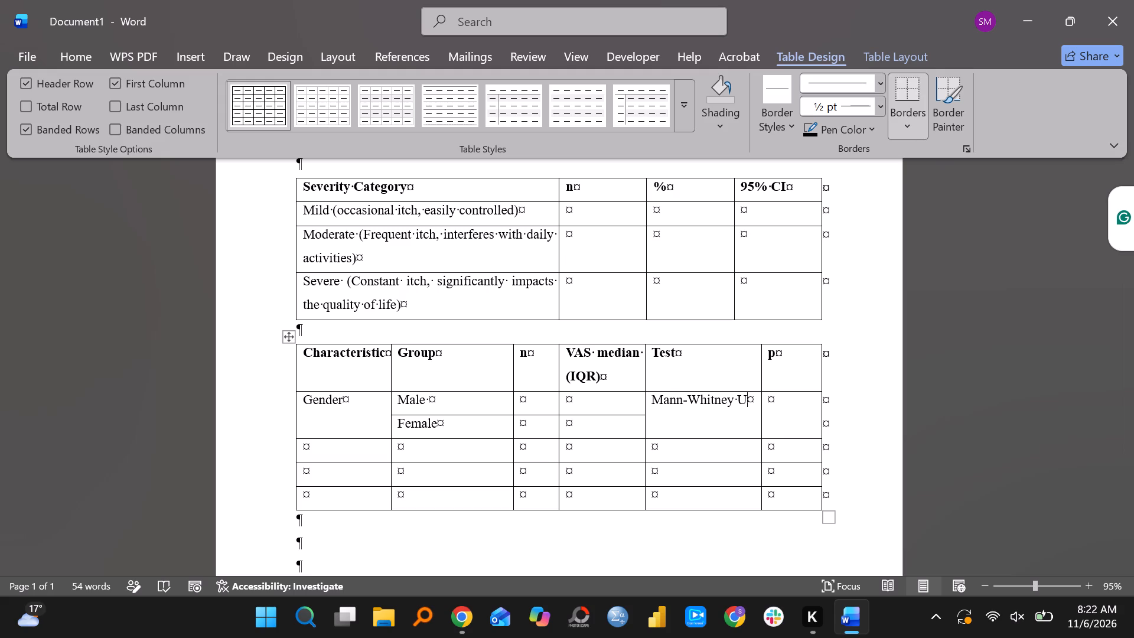
Label the characteristic under Gender as Smoking, with its cell merged across two rows.
left_click(339, 450)
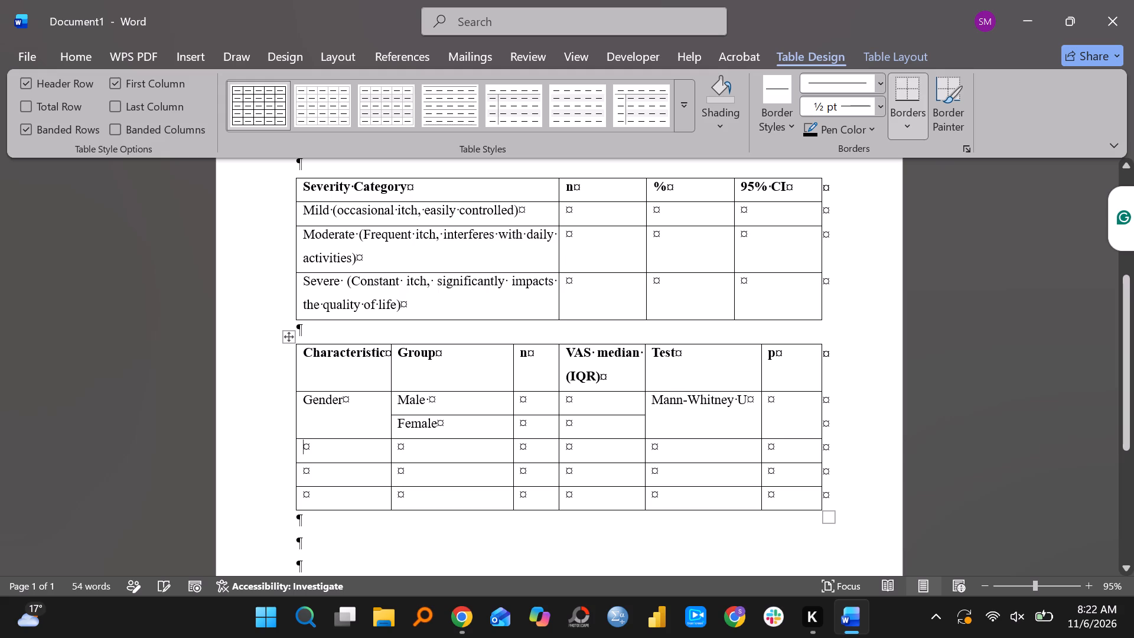
type("Smo")
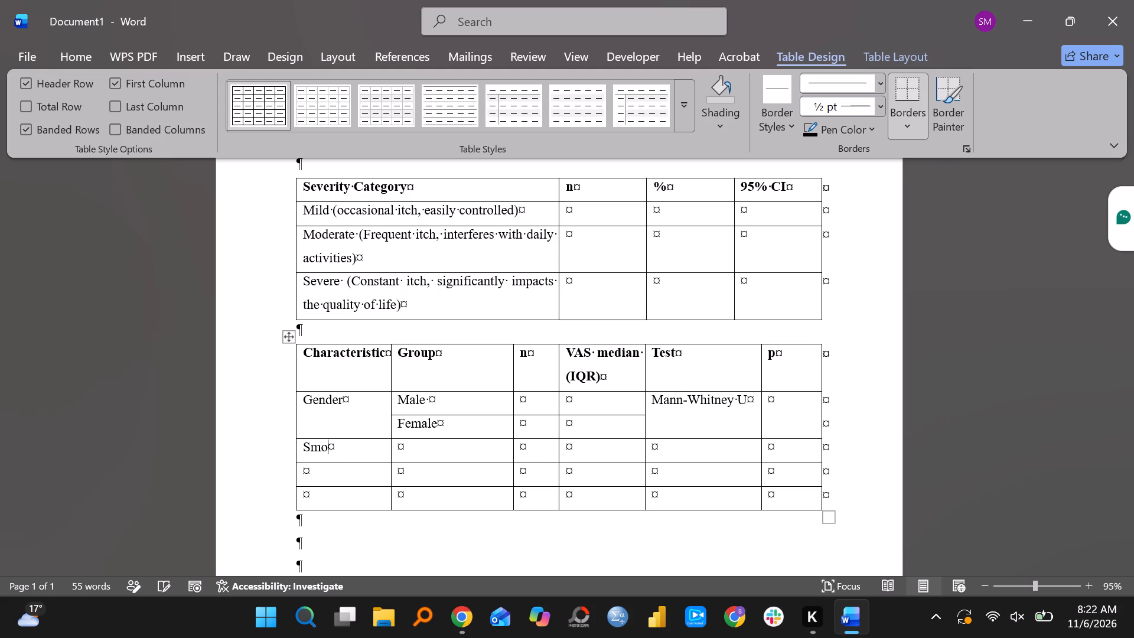
type("ker")
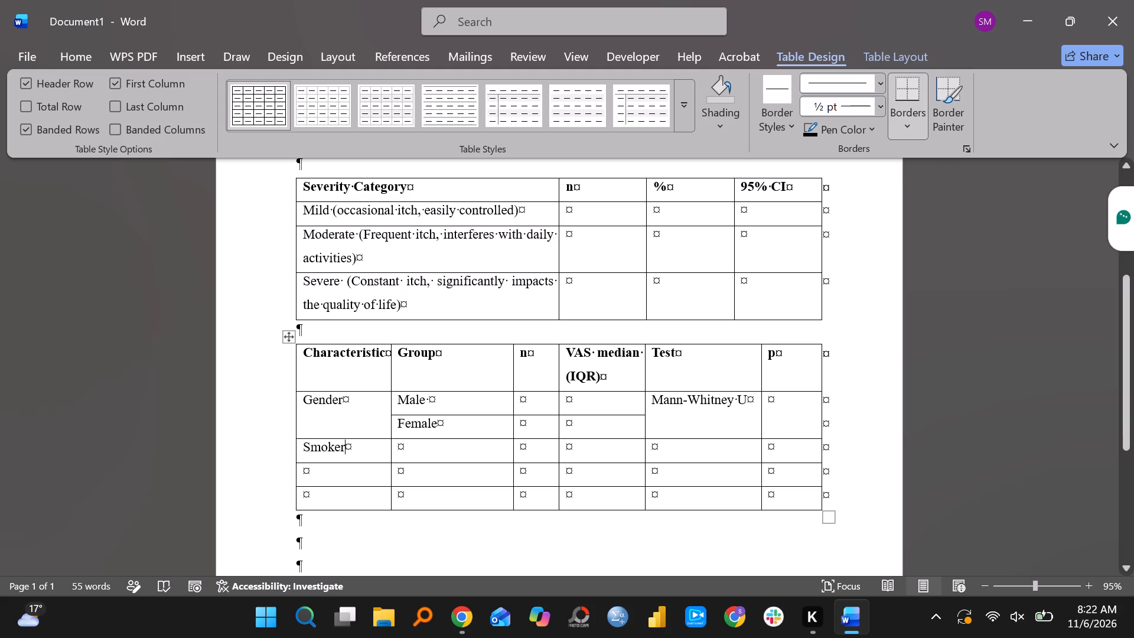
left_click_drag(358, 452, 353, 469)
right_click(353, 469)
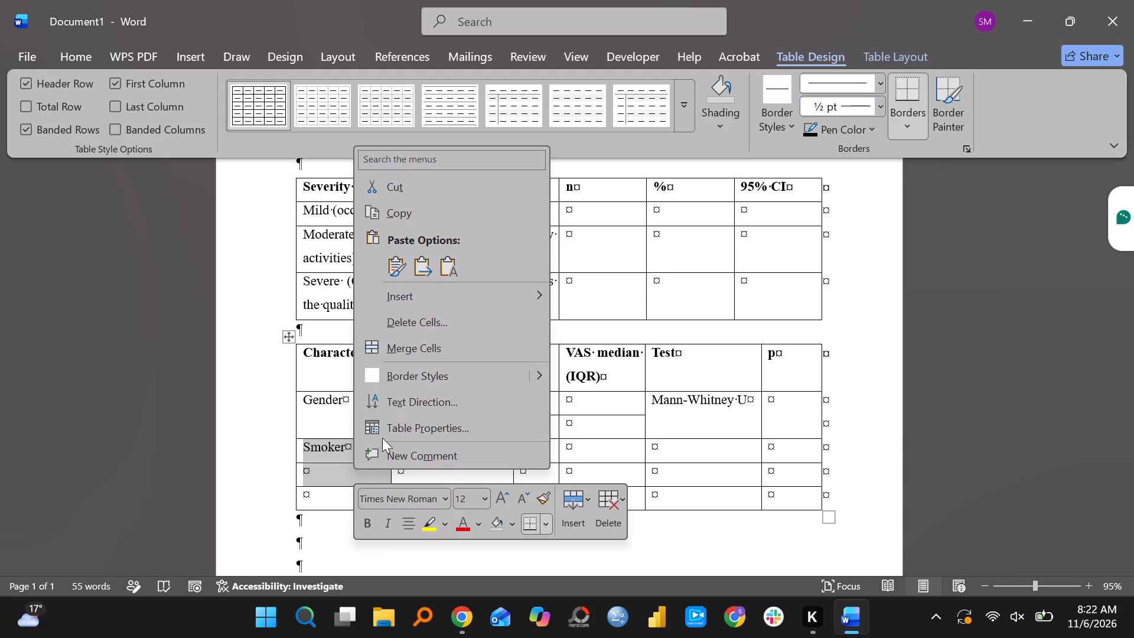
left_click(418, 350)
left_click(356, 455)
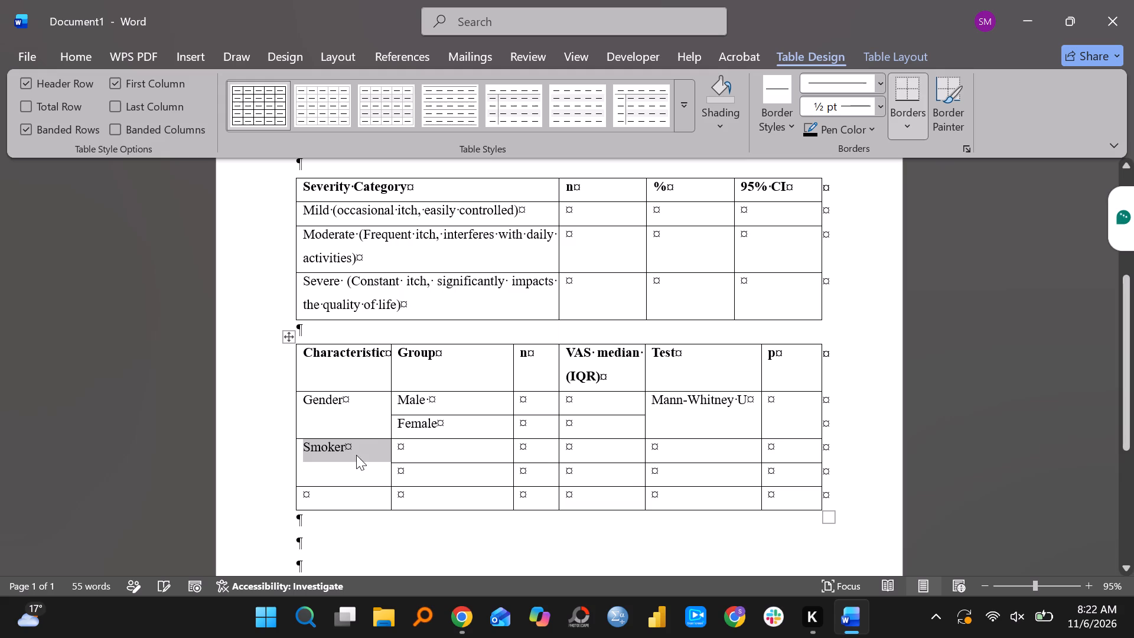
key("BackSpace")
key("BackSpace")
type("ing")
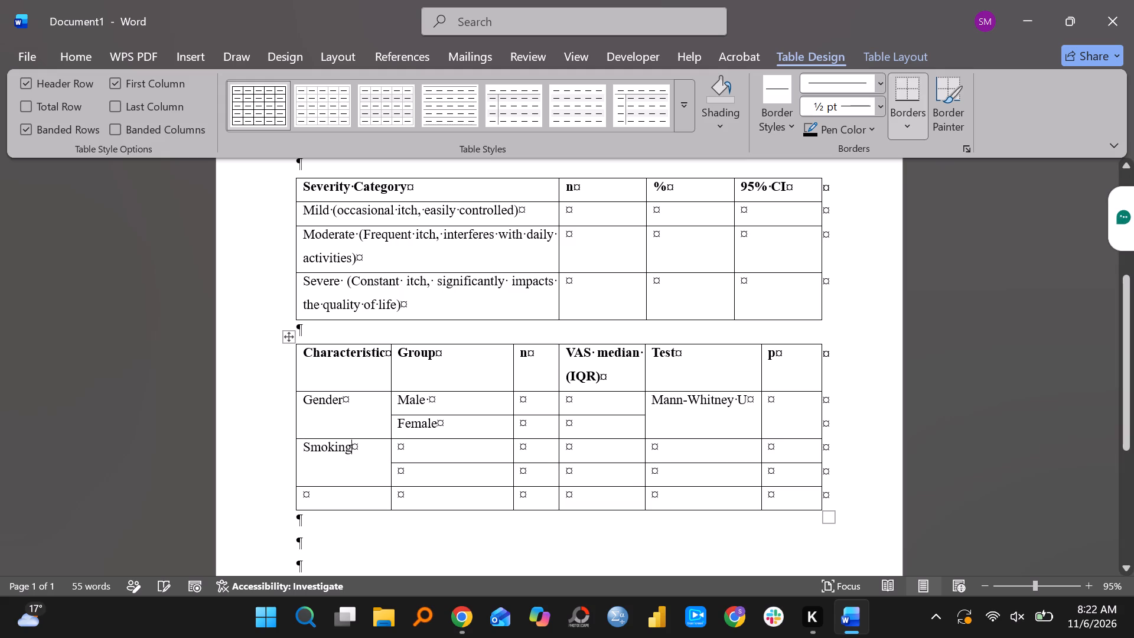
Enter Yes and No as the two Group rows beside Smoking.
left_click(410, 454)
type("Yes")
key("space")
key("Down")
type("No")
Copy "Mann-Whitney U" from the Gender Test cell into the Test cell of the Smoking Yes row.
left_click_drag(755, 397, 664, 411)
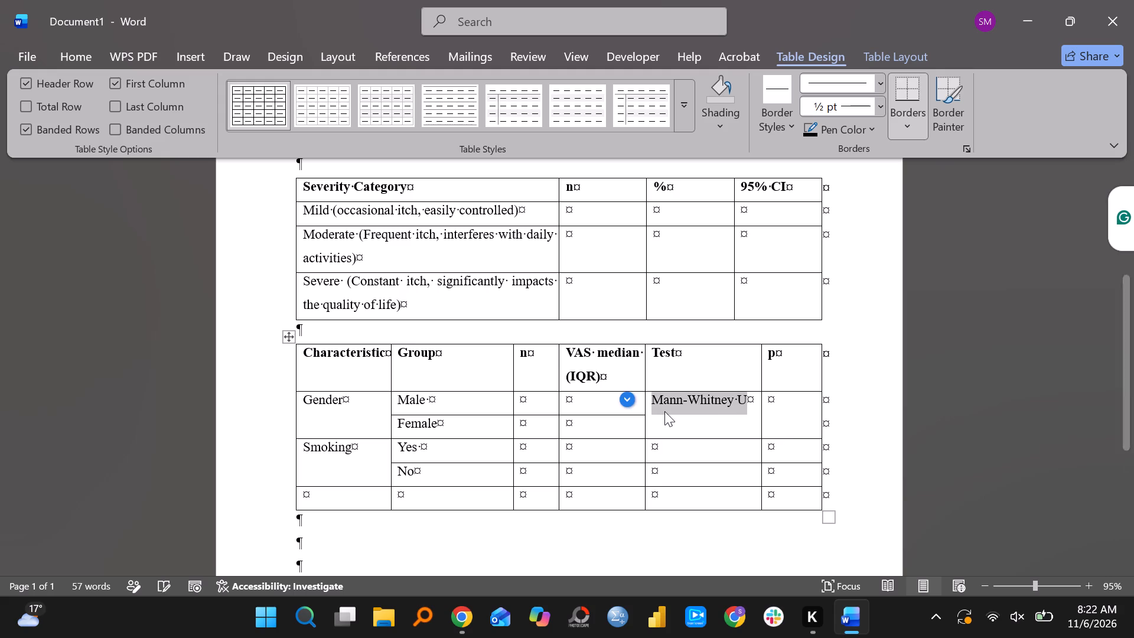
key("ctrl+v")
left_click(668, 453)
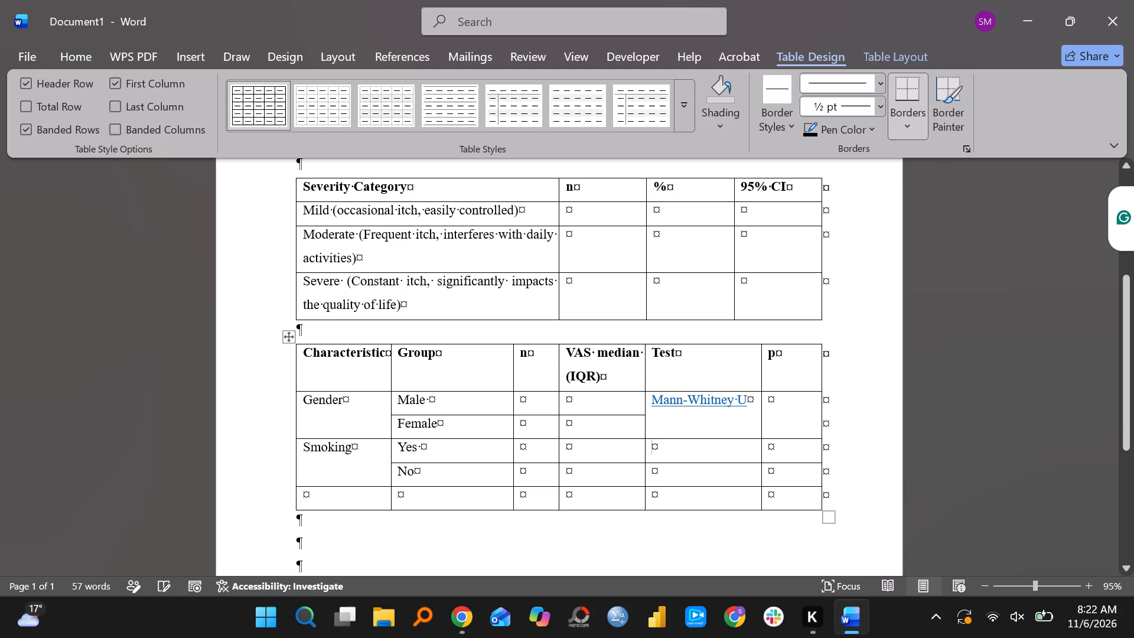
key("ctrl+z")
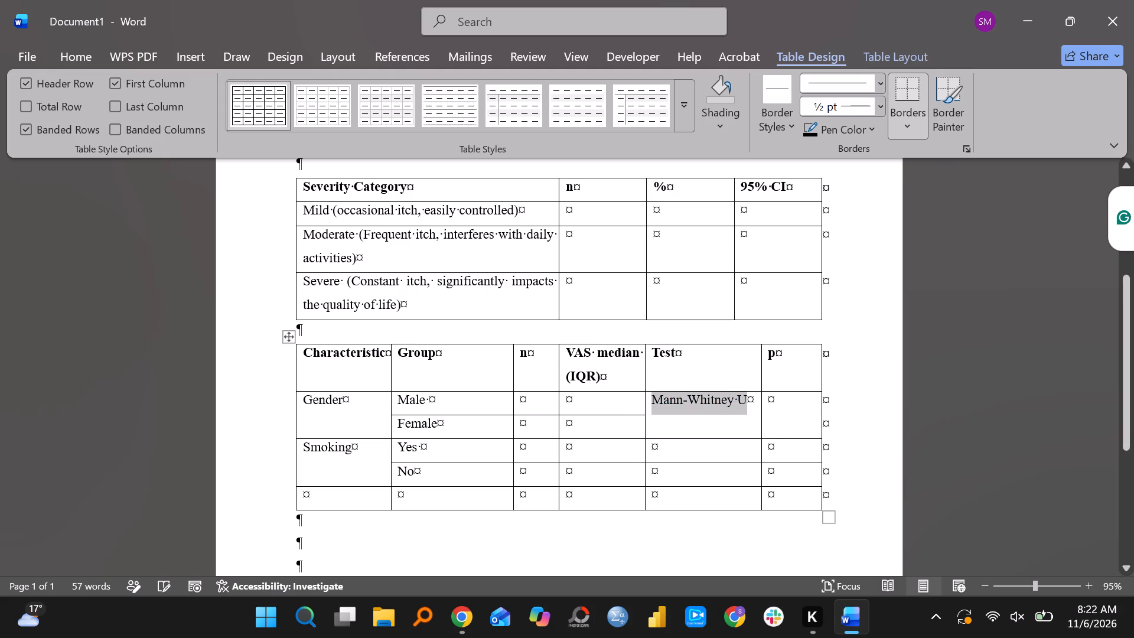
key("ctrl+c")
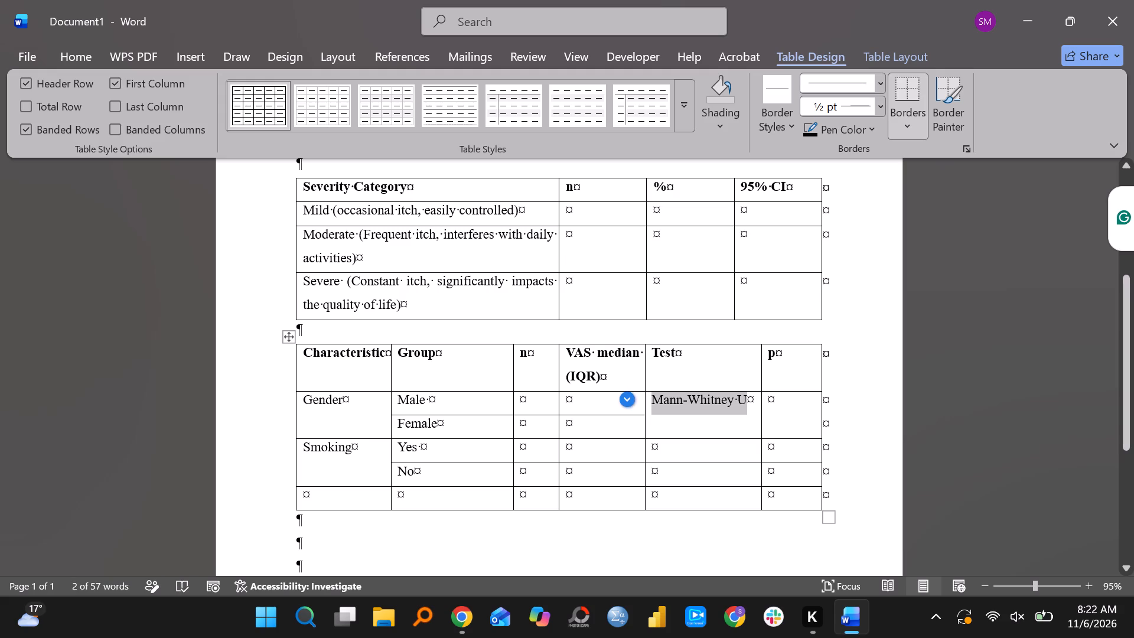
left_click(680, 457)
key("ctrl+v")
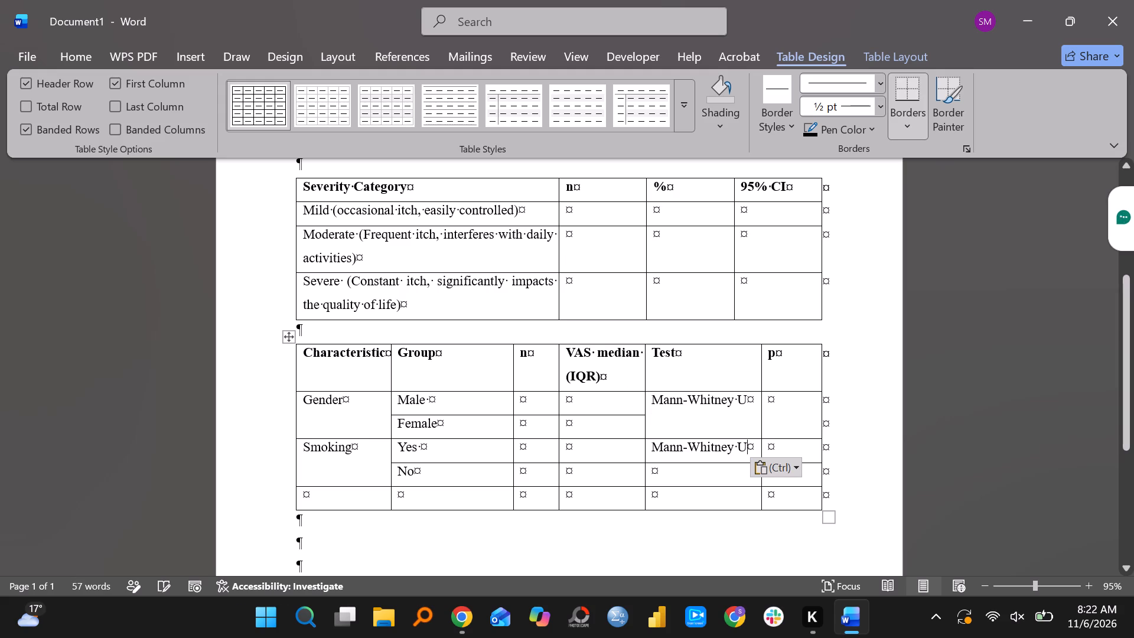
Merge the Test cells across the Smoking Yes and No rows, and likewise the p cells.
left_click_drag(700, 448, 700, 474)
right_click(700, 474)
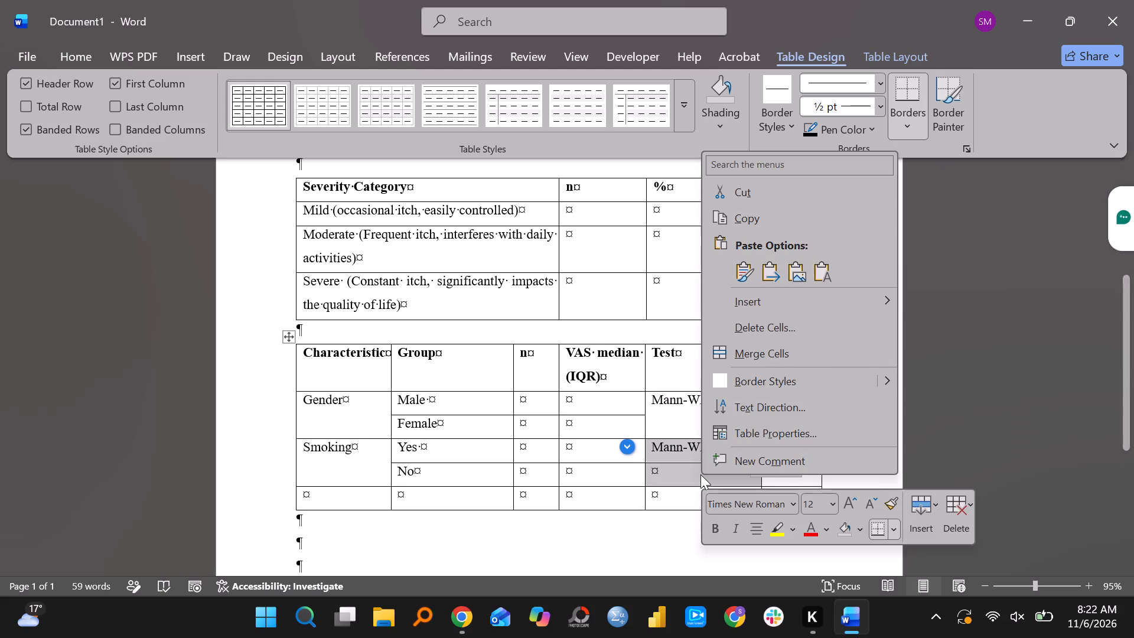
left_click(750, 357)
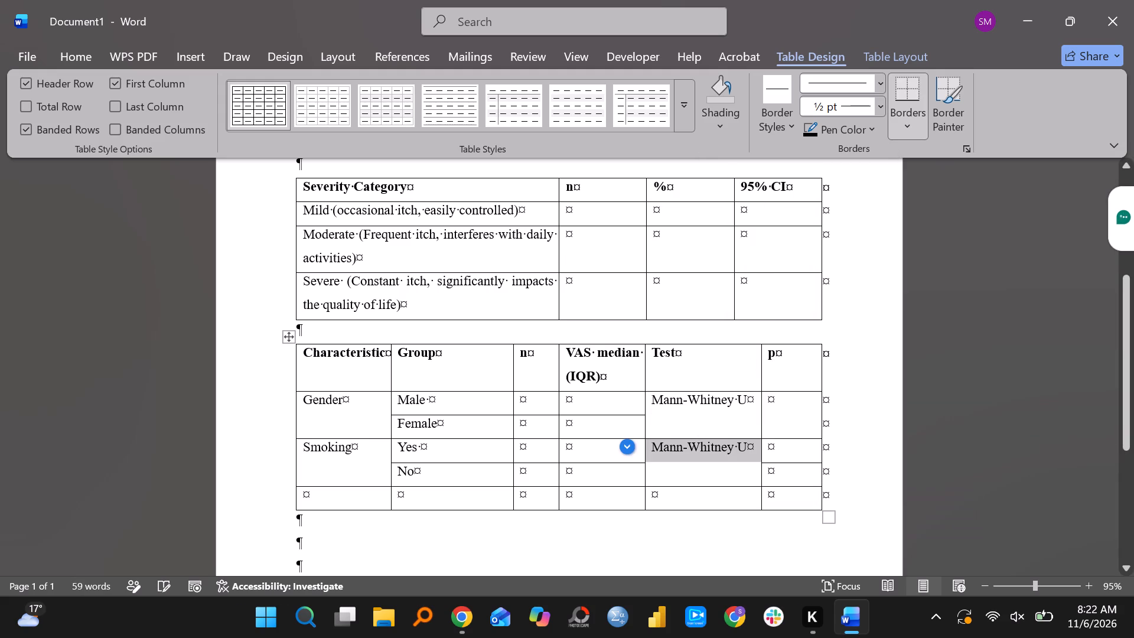
left_click_drag(781, 446, 780, 470)
right_click(780, 470)
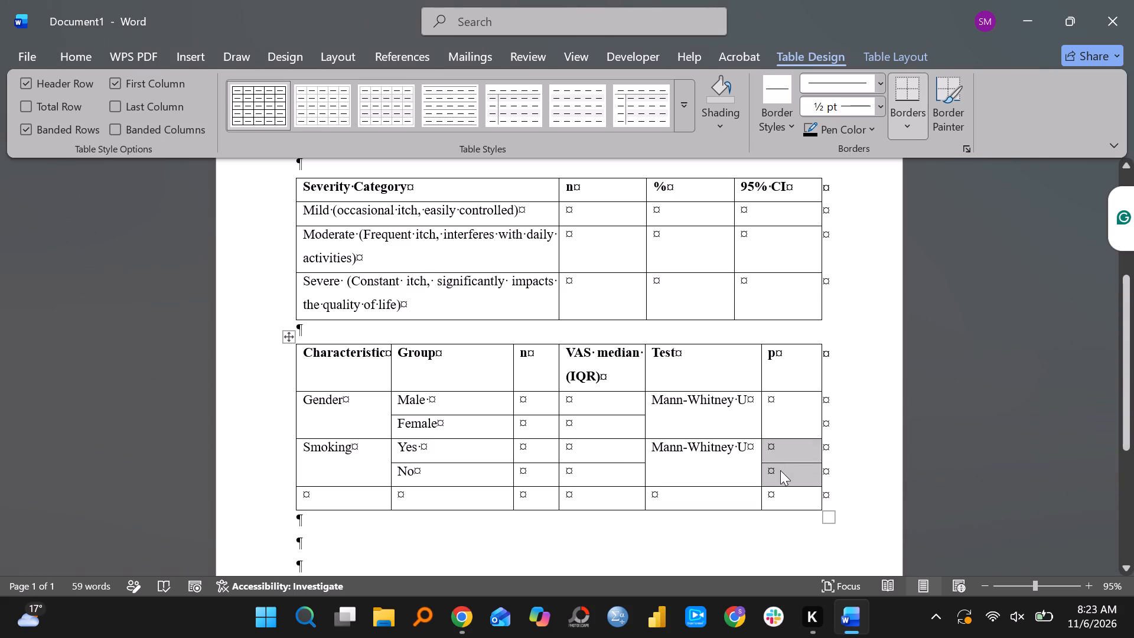
left_click(854, 354)
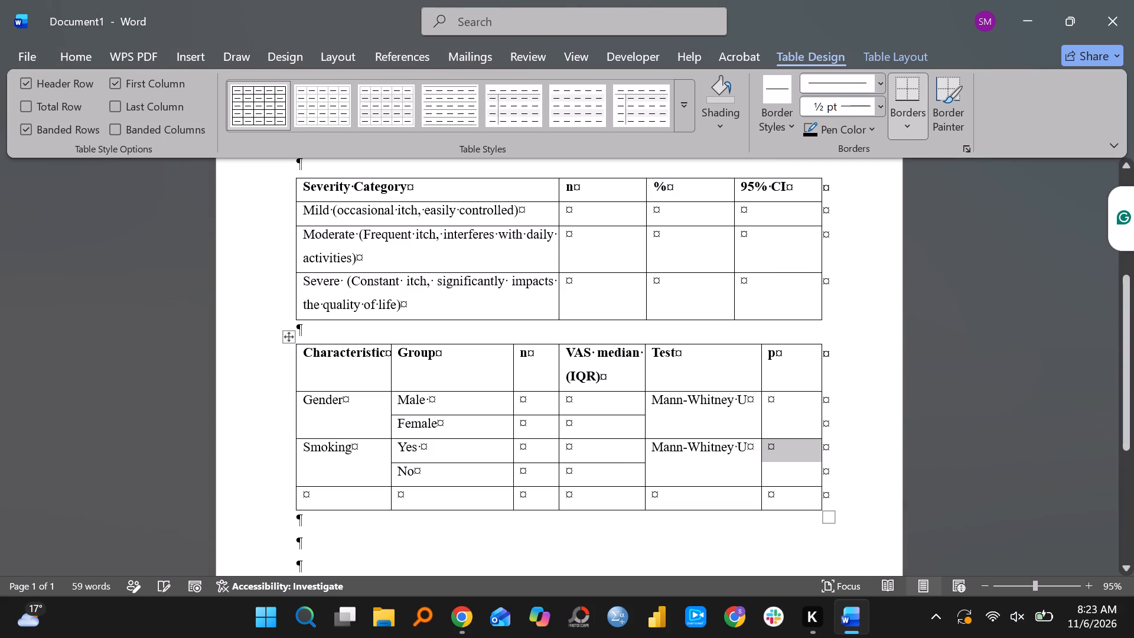
Add three more empty rows to the comparison table below the Smoking rows.
left_click(836, 494)
key("Return")
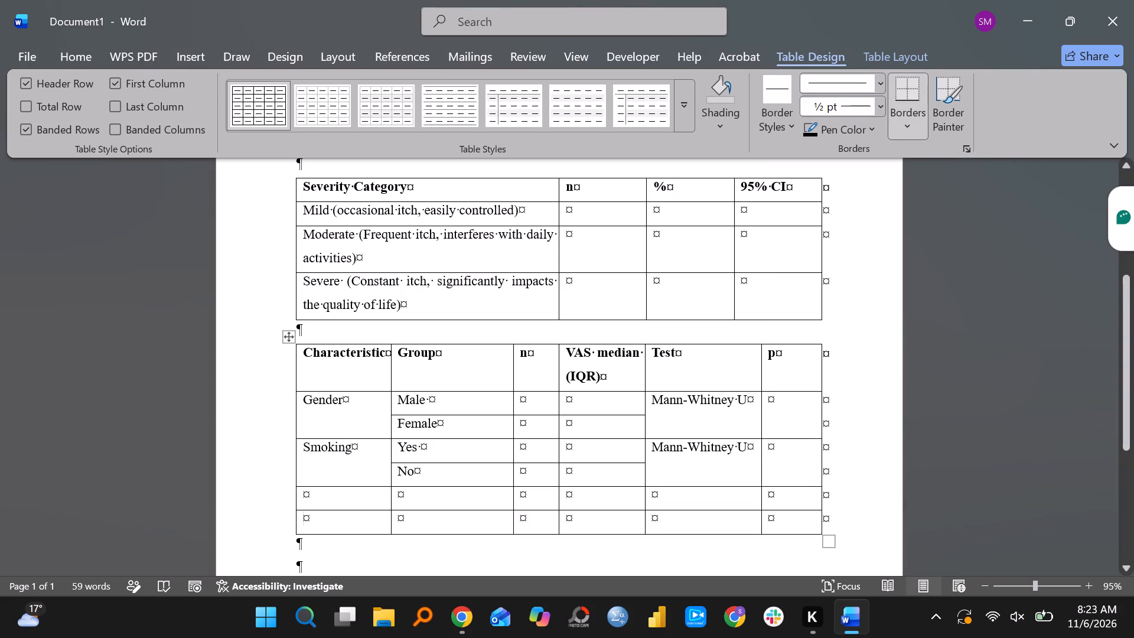
left_click(827, 496)
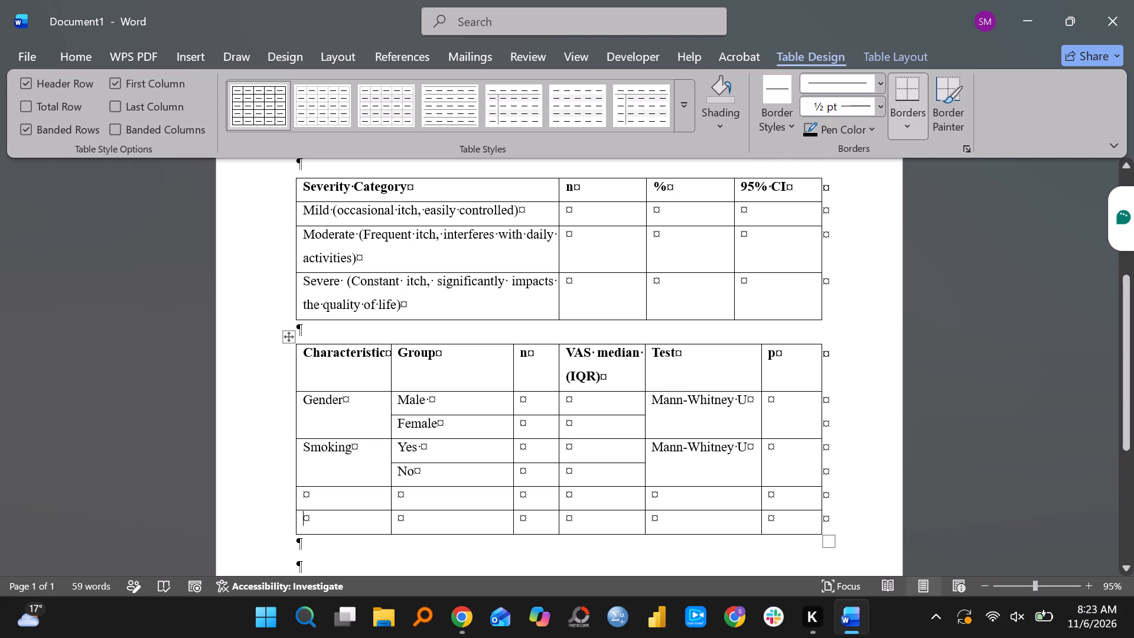
key("Return")
left_click(827, 496)
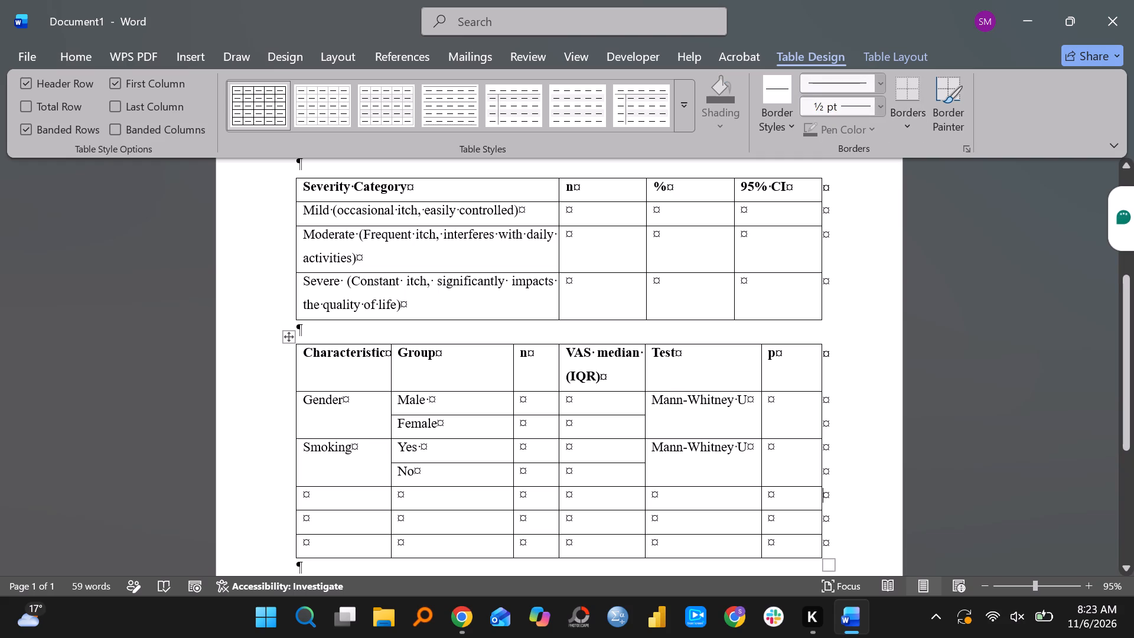
key("Return")
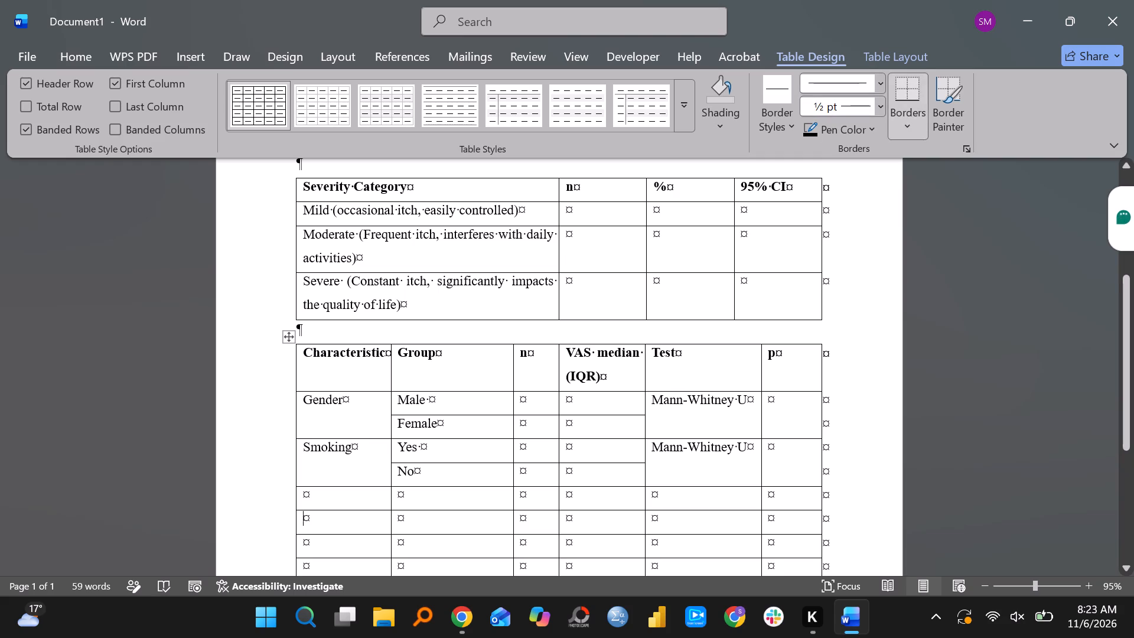
In the two rows below Smoking, merge the Characteristic, Test and p cells vertically, each within its own column.
left_click_drag(343, 502, 335, 515)
right_click(335, 515)
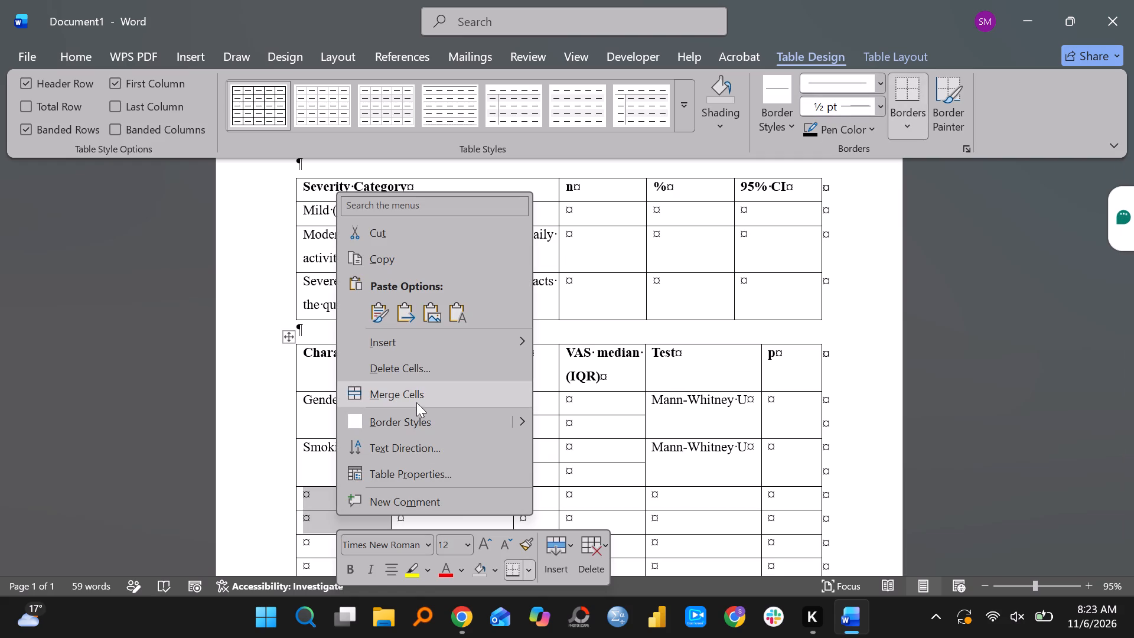
left_click(409, 398)
left_click_drag(699, 494, 696, 510)
right_click(696, 510)
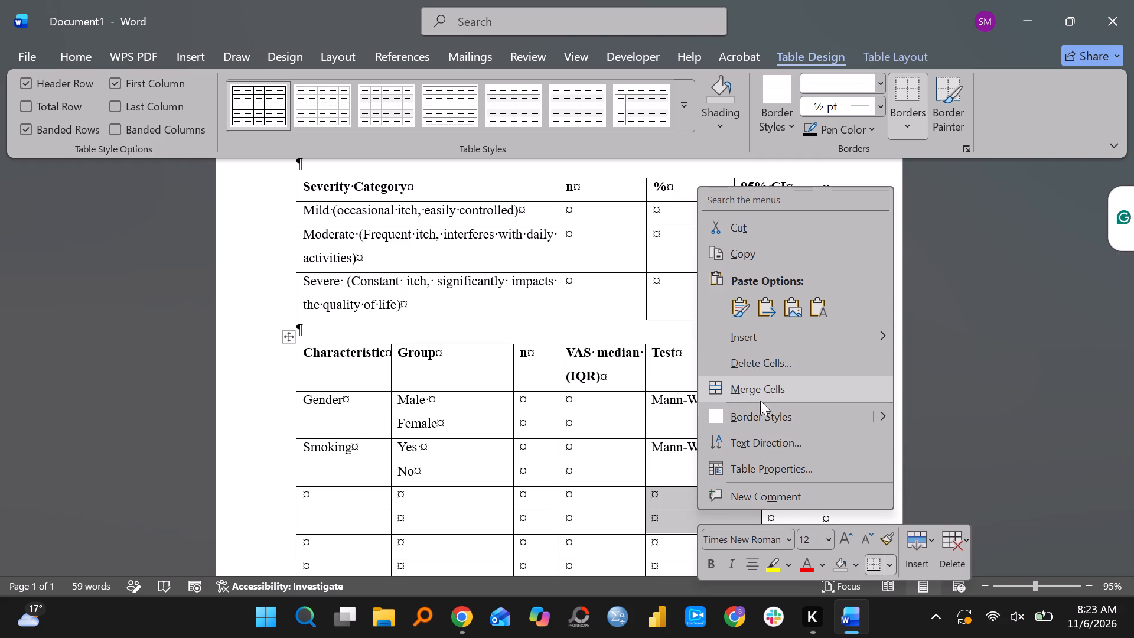
left_click(761, 400)
left_click_drag(782, 506, 783, 520)
right_click(783, 520)
left_click(846, 409)
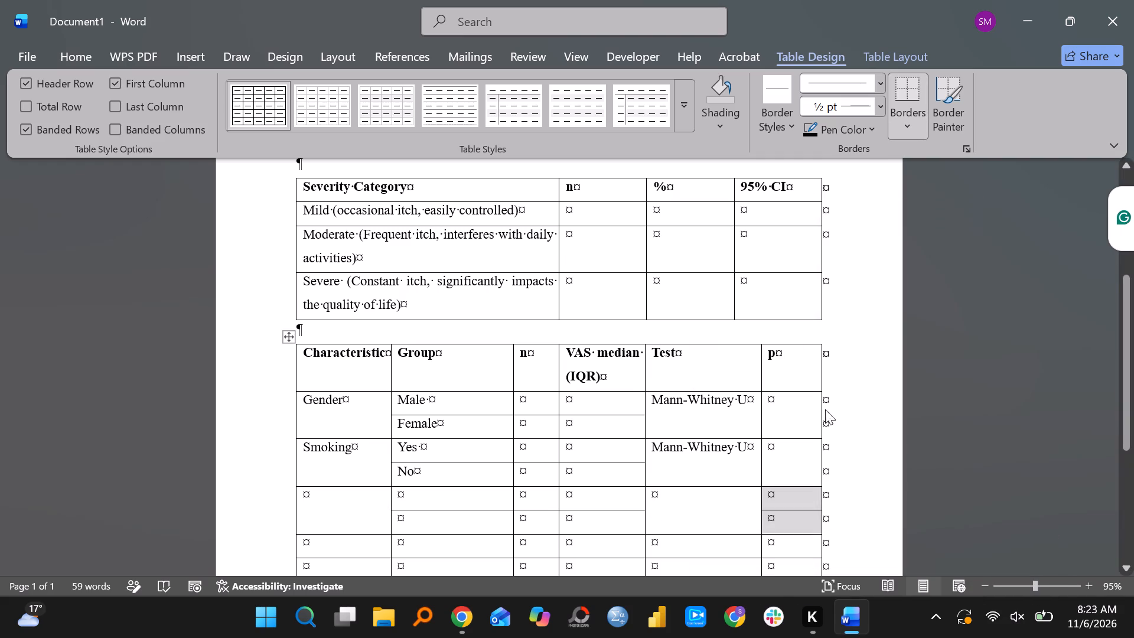
Enter Alcohol in the merged Characteristic cell below Smoking.
left_click(325, 508)
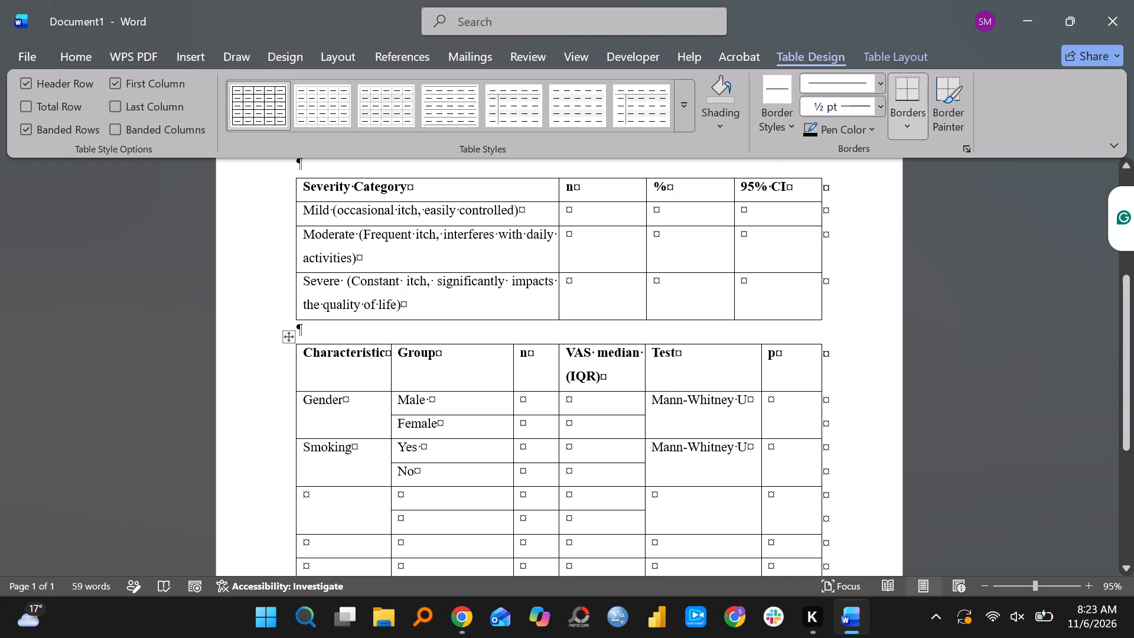
type("Drinkin")
key("BackSpace")
key("BackSpace")
key("BackSpace")
key("BackSpace")
key("BackSpace")
key("BackSpace")
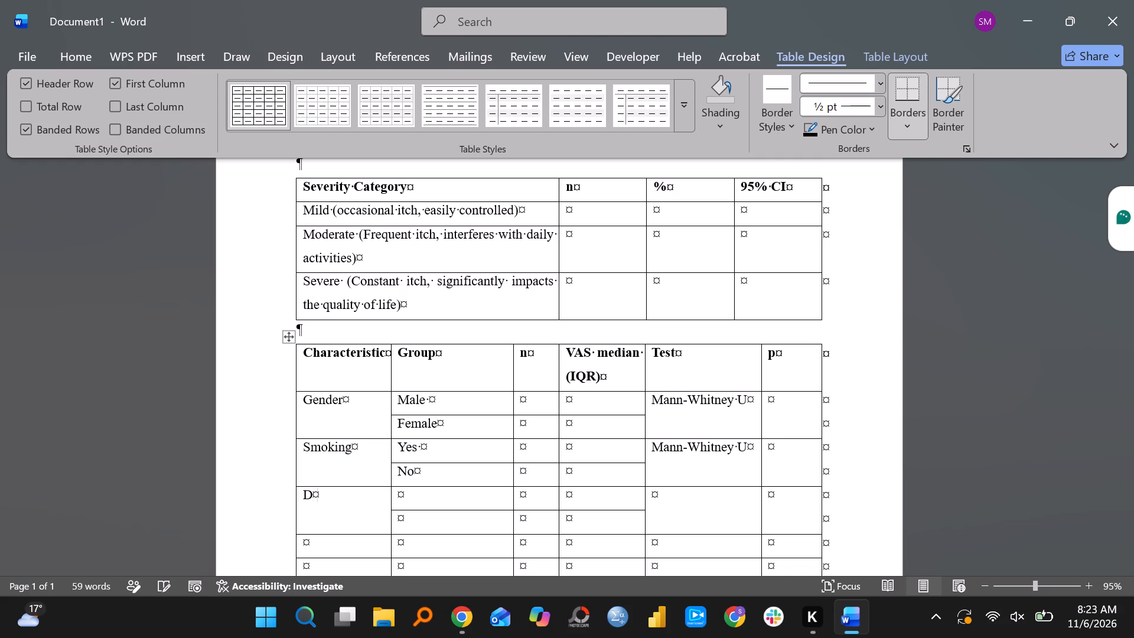
key("BackSpace")
type("Alchol")
key("BackSpace")
key("BackSpace")
key("BackSpace")
key("h")
key("BackSpace")
type("ohol")
Copy the Yes and No group entries from the Smoking rows into the Group cells beside Alcohol.
key("Right")
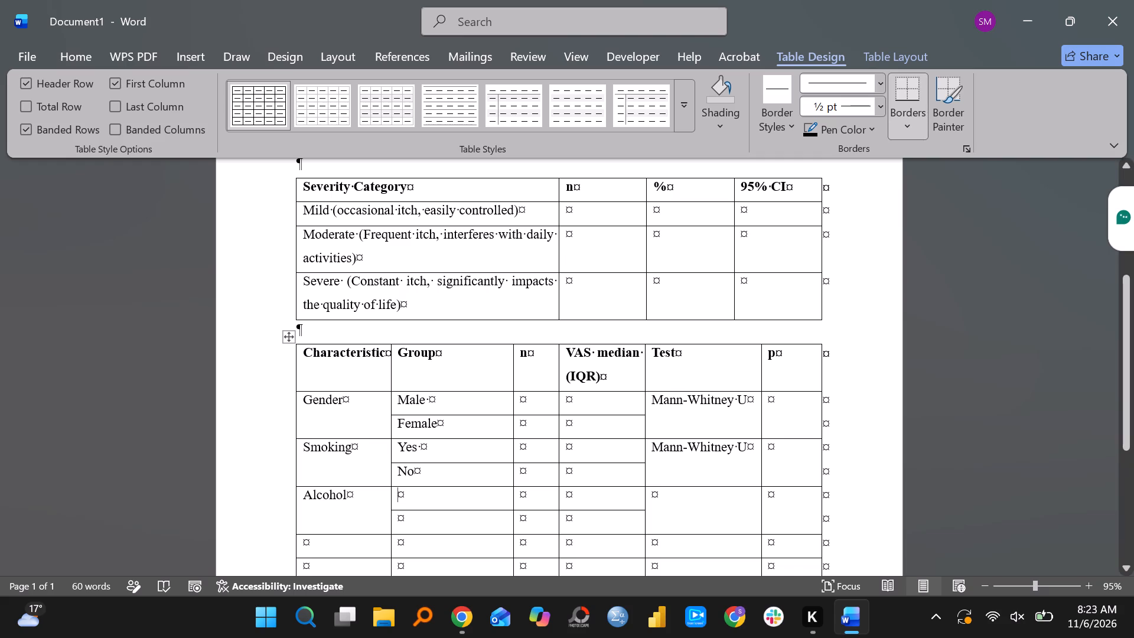
left_click_drag(431, 445, 703, 467)
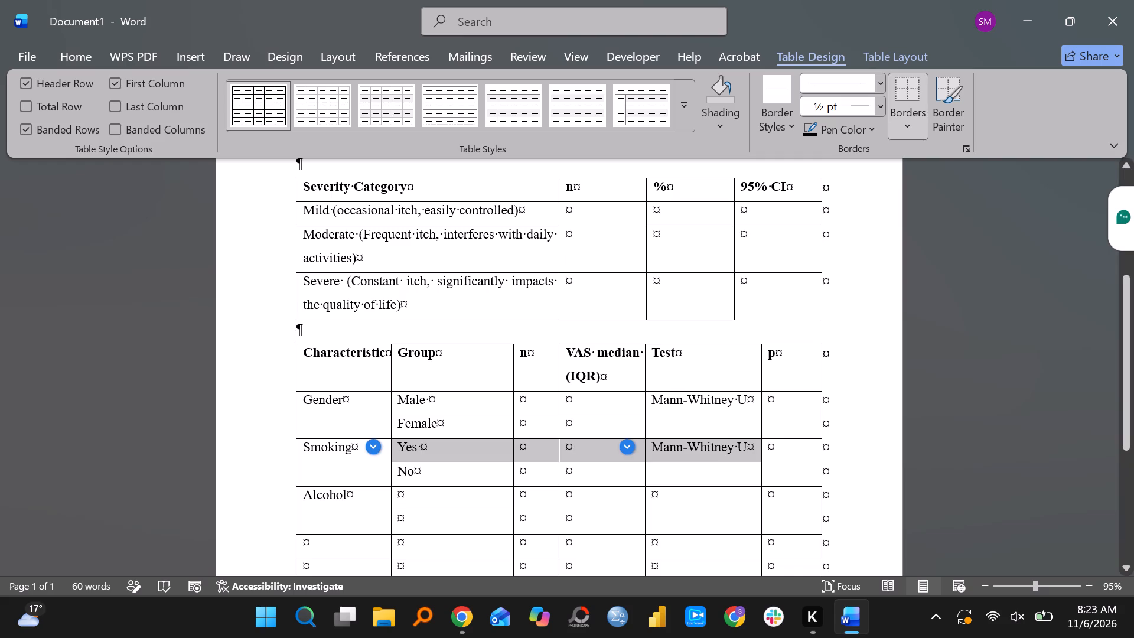
left_click_drag(703, 467, 561, 471)
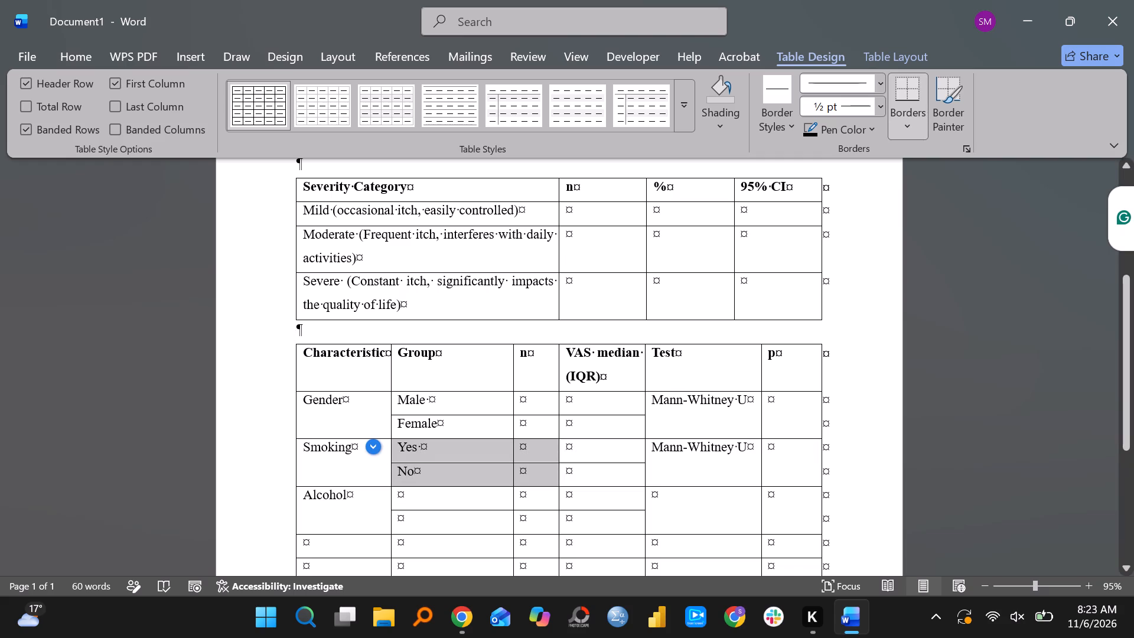
left_click_drag(561, 471, 654, 479)
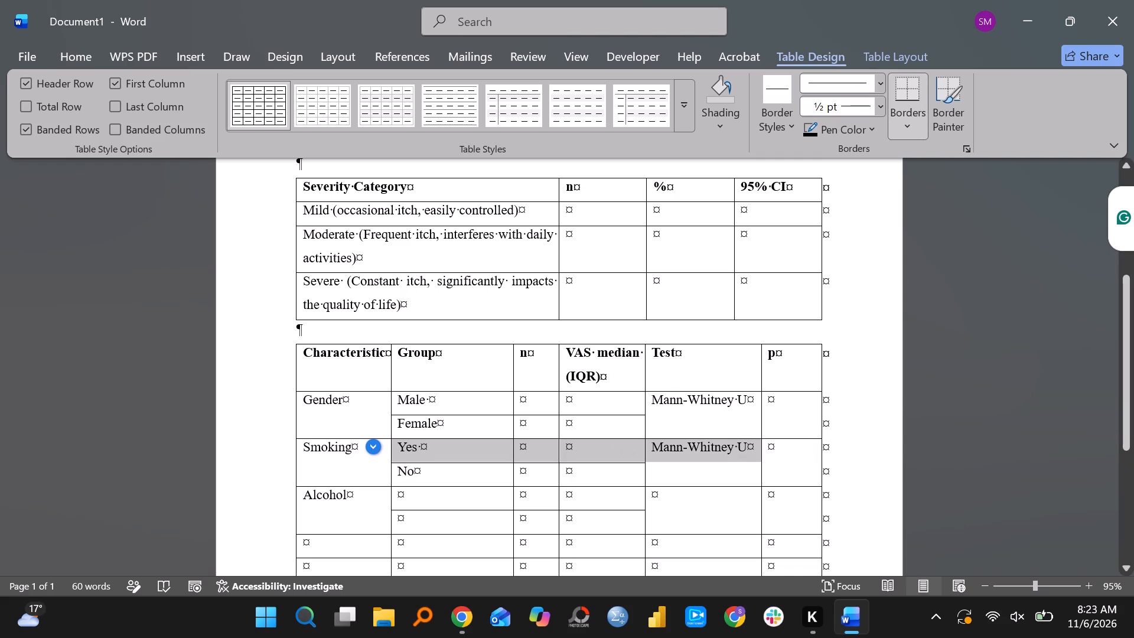
left_click_drag(654, 479, 622, 483)
key("ctrl+c")
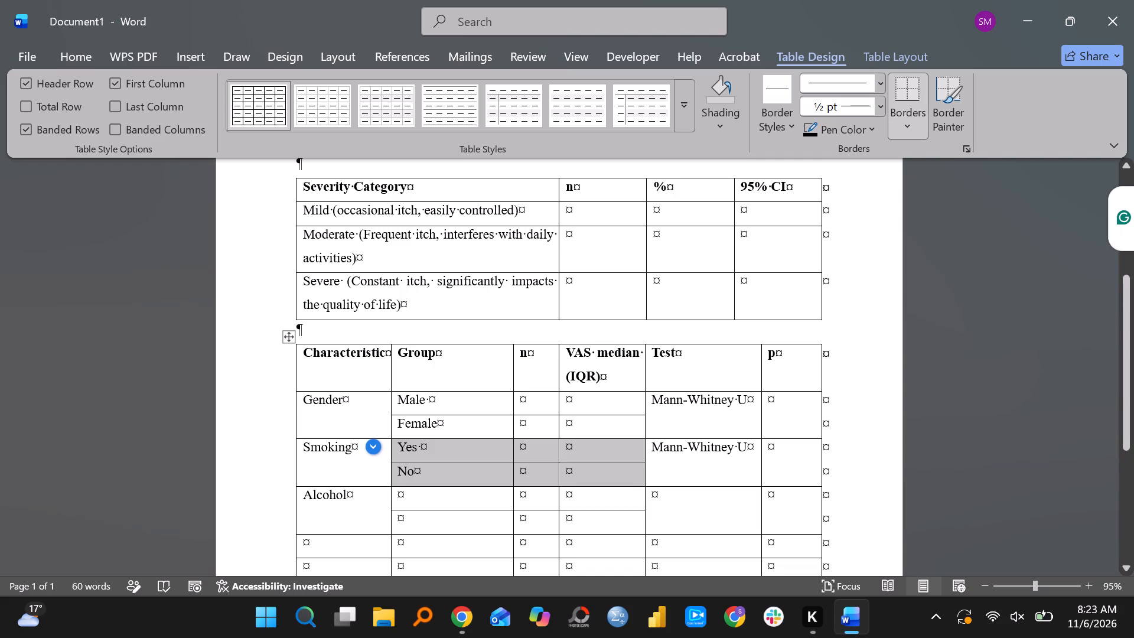
left_click_drag(435, 500, 441, 519)
key("ctrl+v")
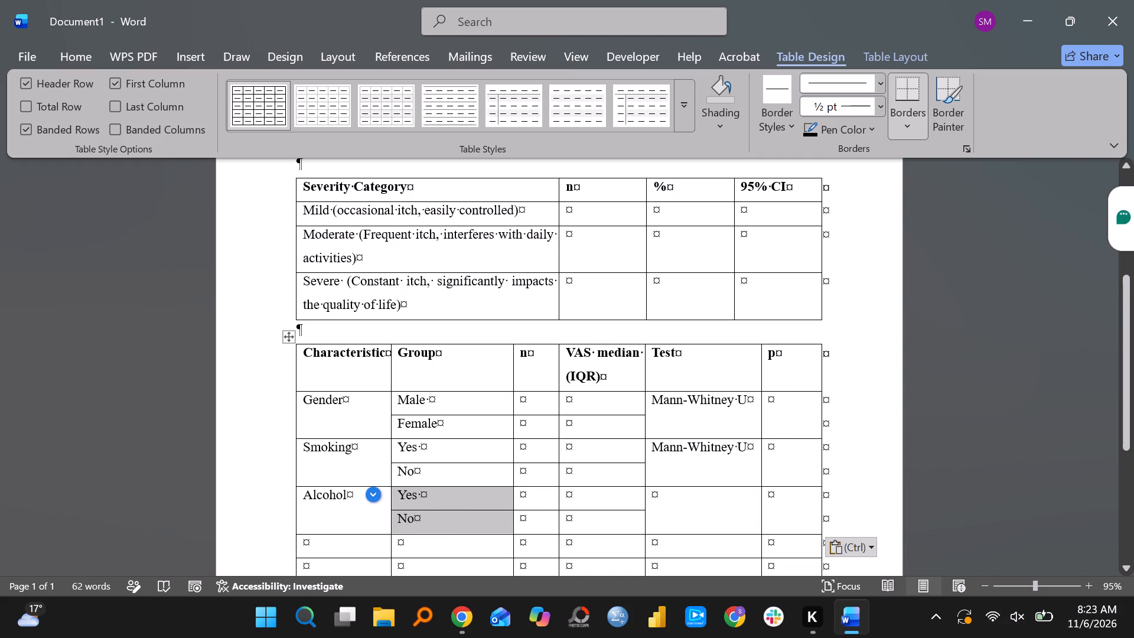
Copy "Mann-Whitney U" from the Smoking Test cell into the merged Test cell of the Alcohol rows.
left_click_drag(654, 447, 754, 447)
key("ctrl+c")
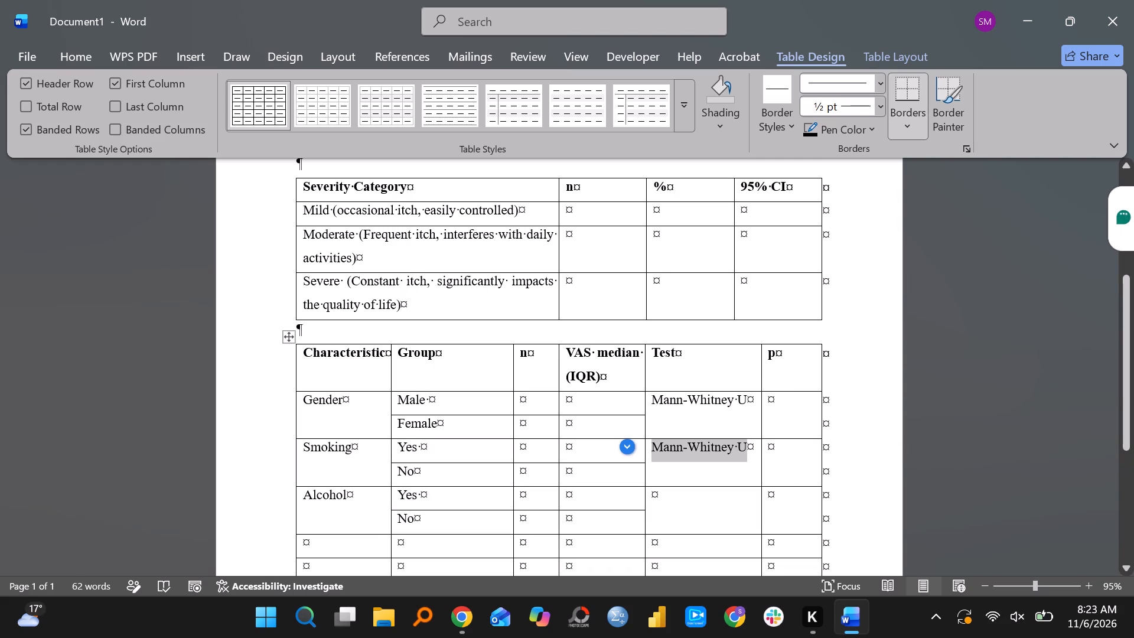
left_click(683, 509)
key("ctrl+v")
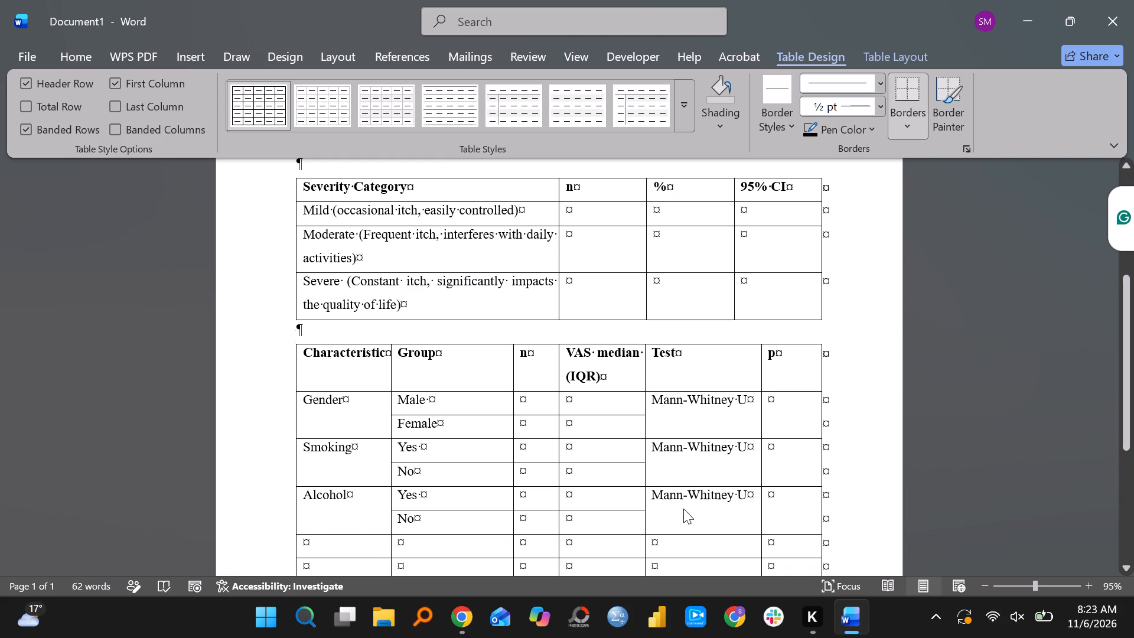
Add seven empty rows to the VAS-by-characteristic table, below the Alcohol rows.
left_click(353, 539)
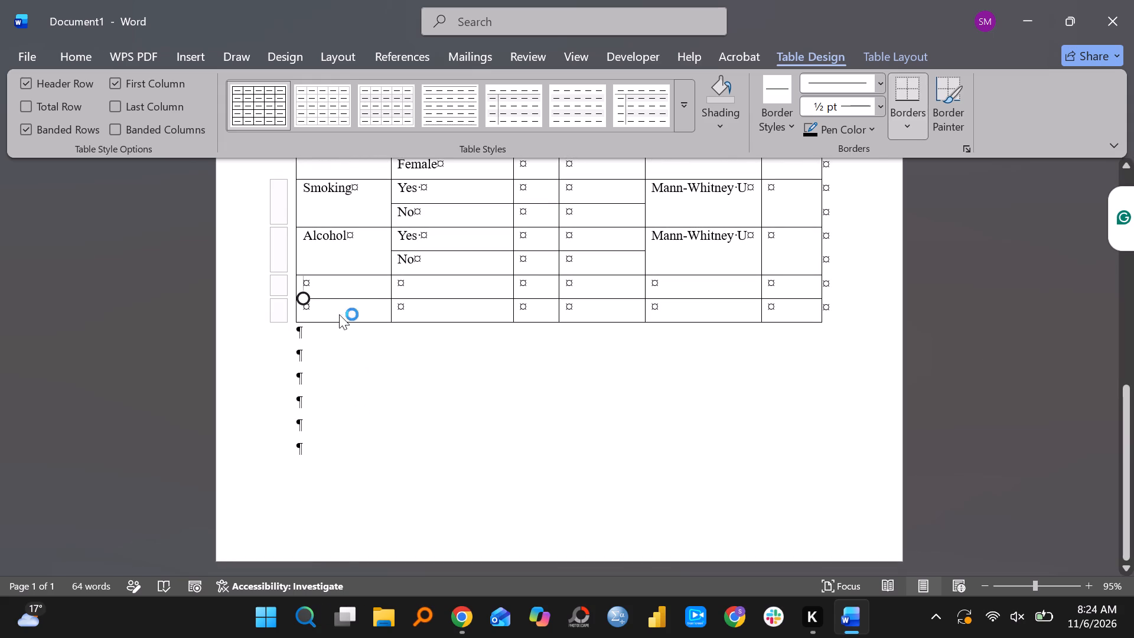
left_click(327, 285)
left_click(324, 285)
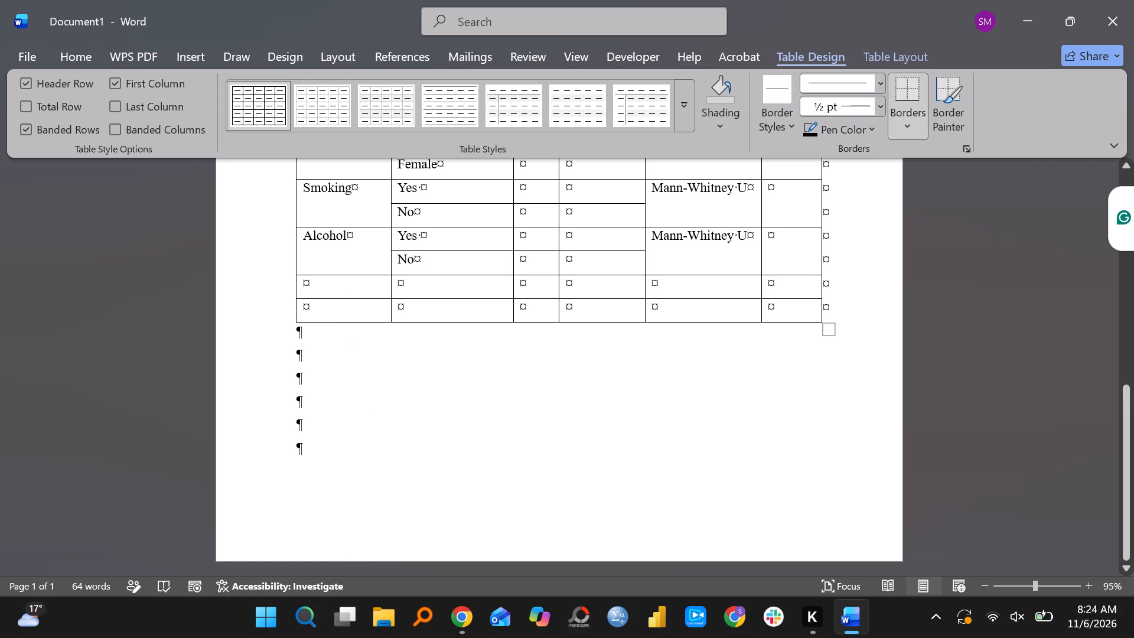
left_click(843, 311)
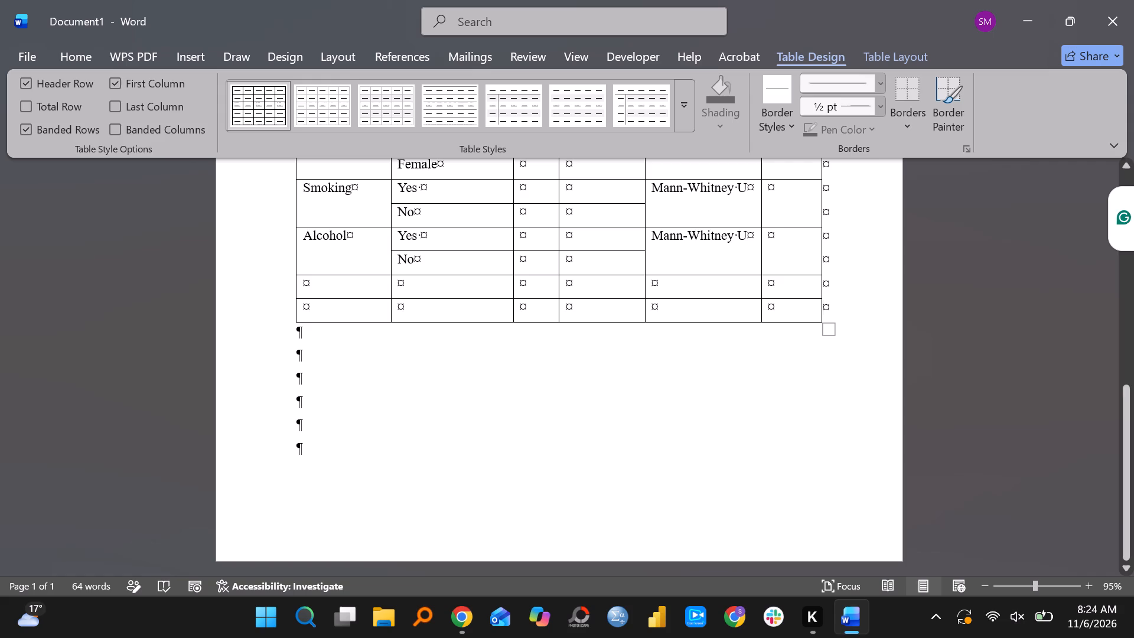
left_click(843, 311)
key("Return")
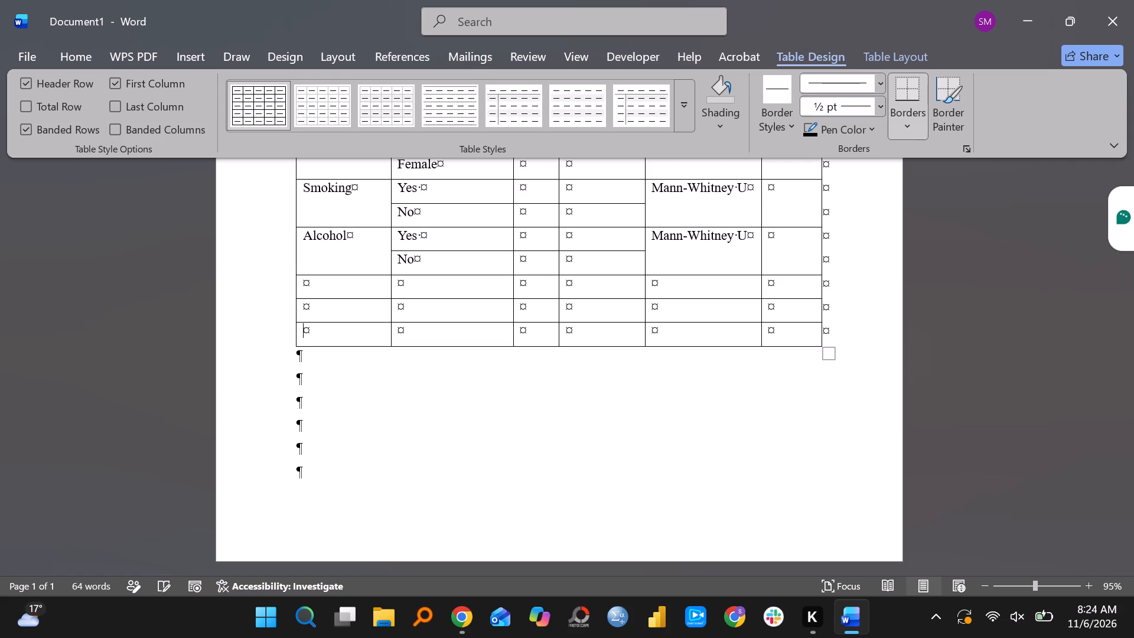
left_click(843, 311)
key("Return")
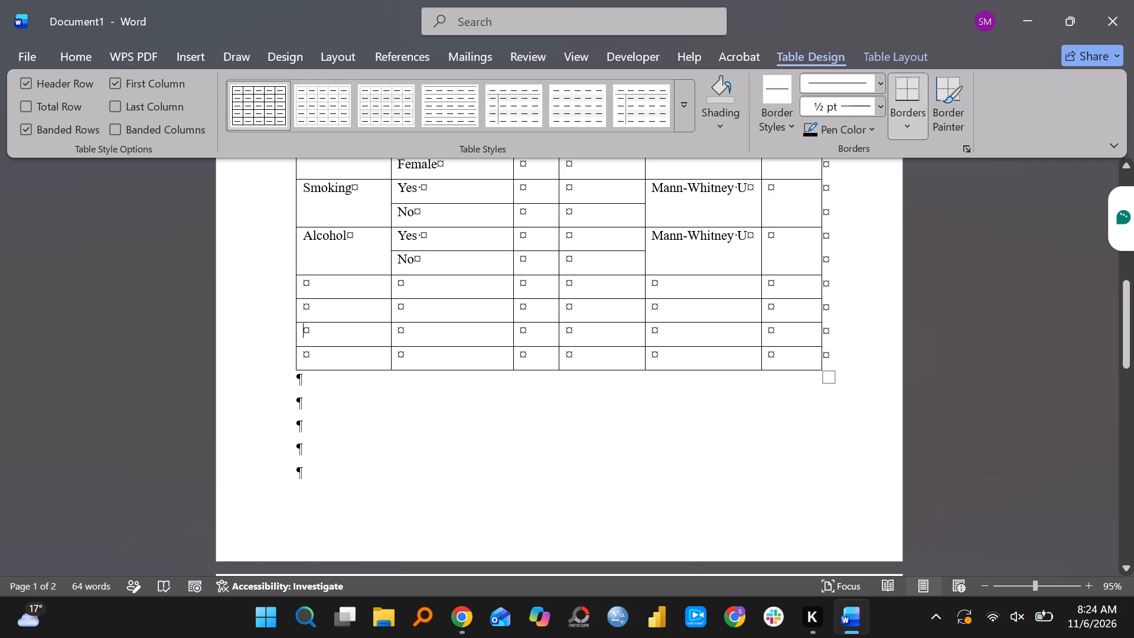
left_click(826, 313)
key("Return")
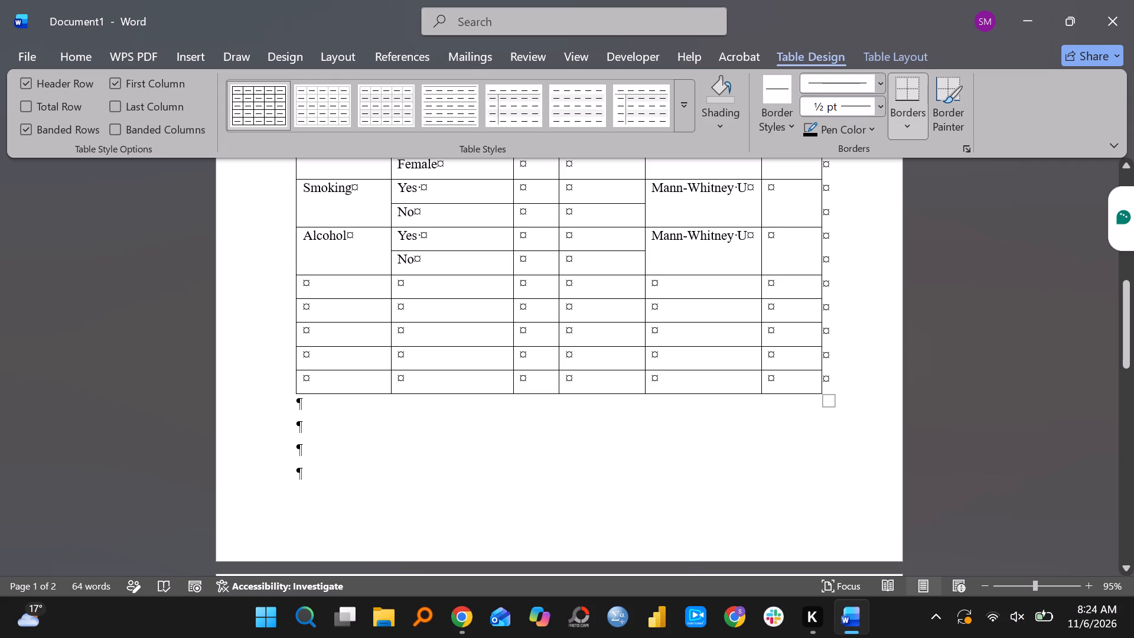
left_click(832, 311)
key("Return")
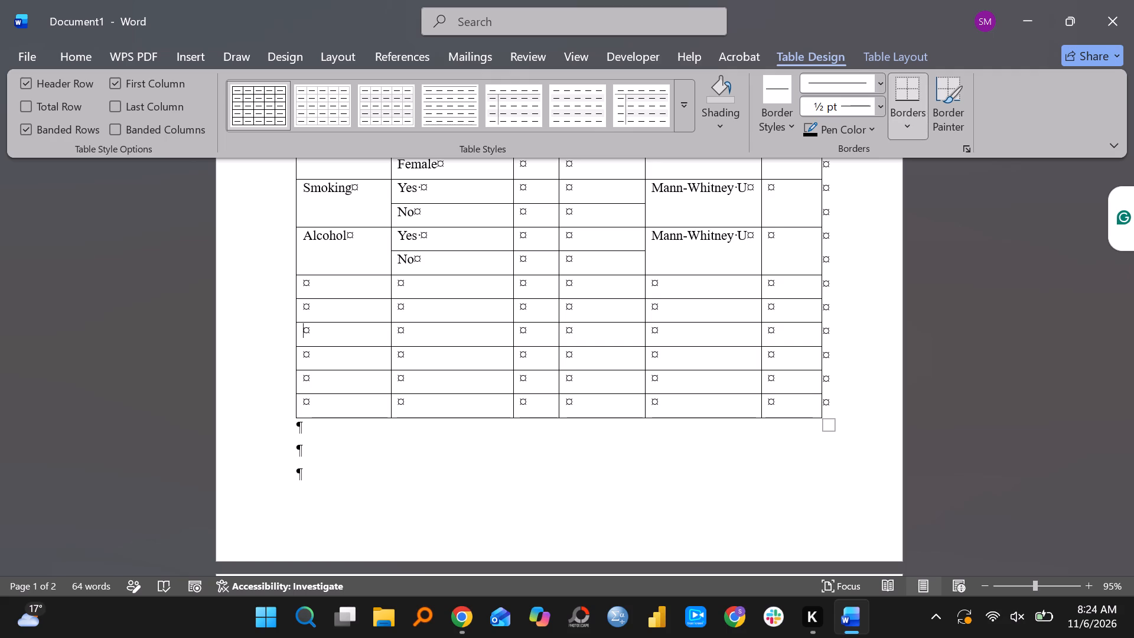
left_click(834, 314)
key("Return")
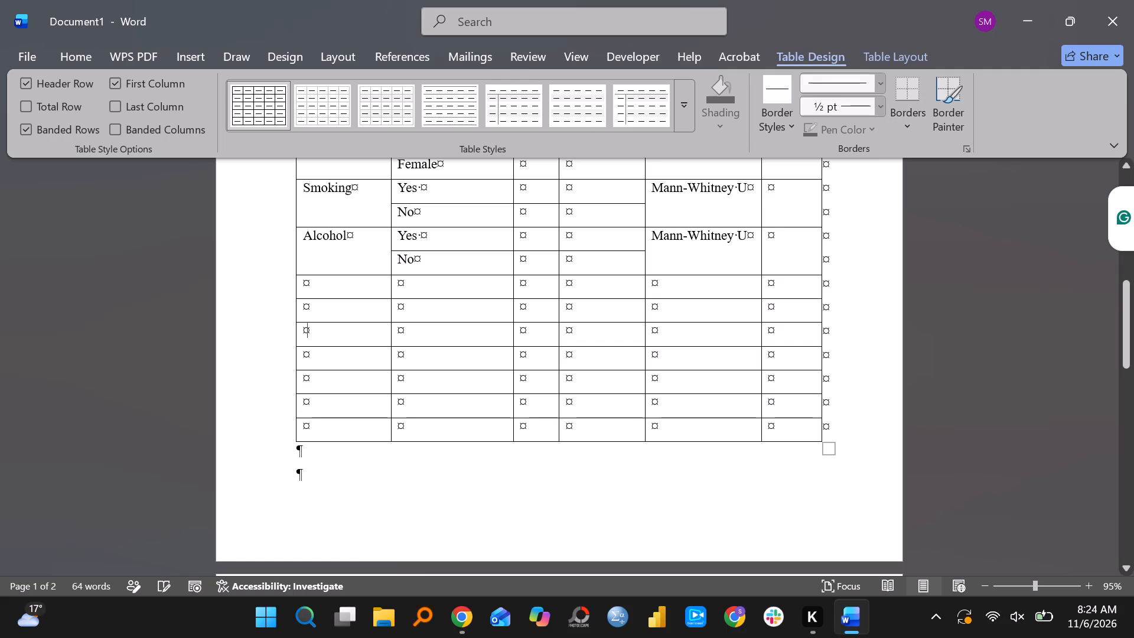
left_click(835, 311)
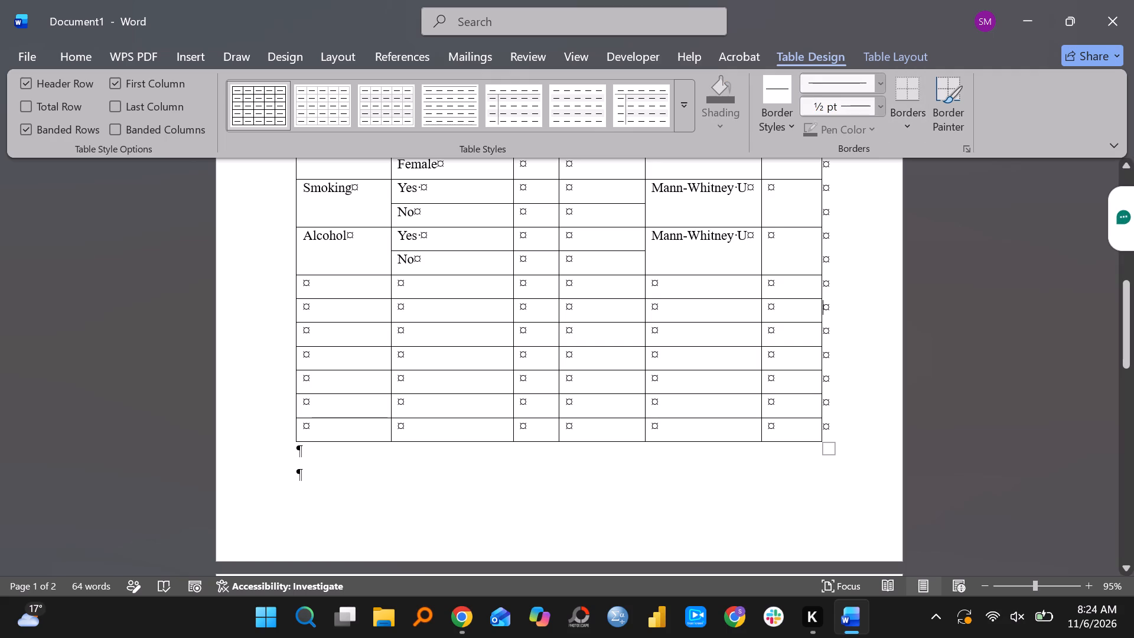
key("Return")
left_click(838, 315)
key("Return")
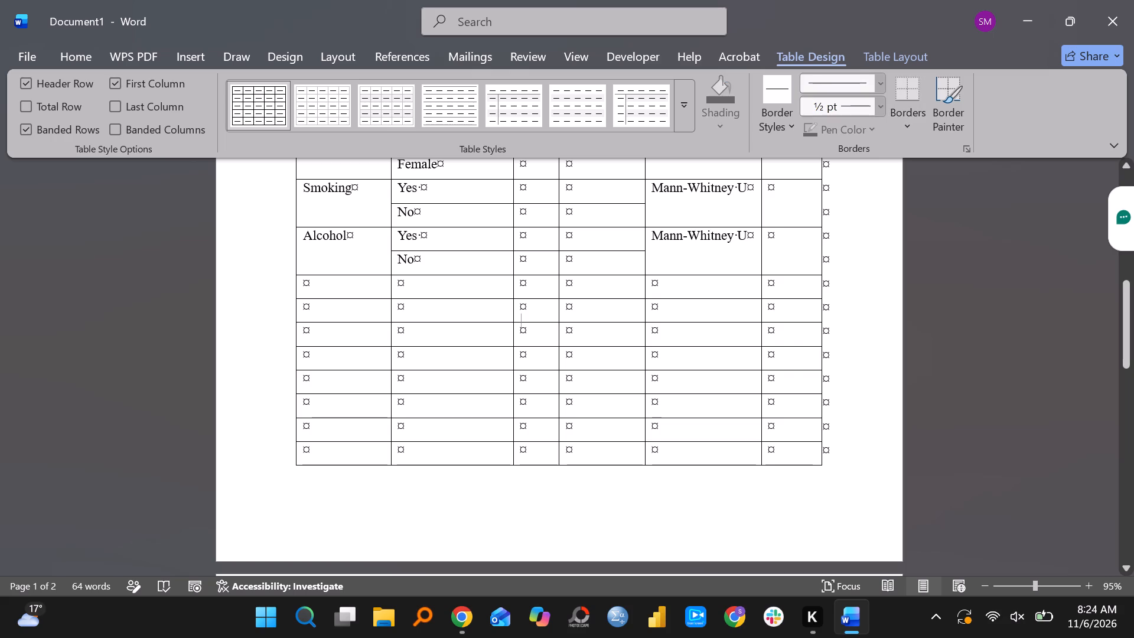
Enter "Cause of CKD" in the Characteristic cell directly below Alcohol.
left_click(349, 288)
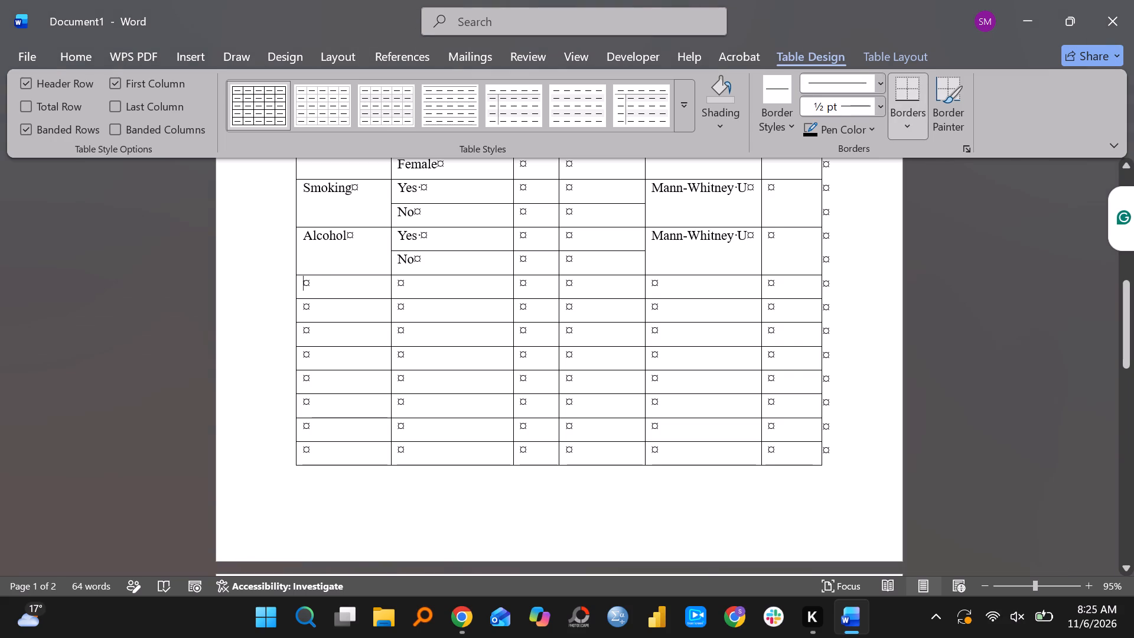
type("Cause of CK")
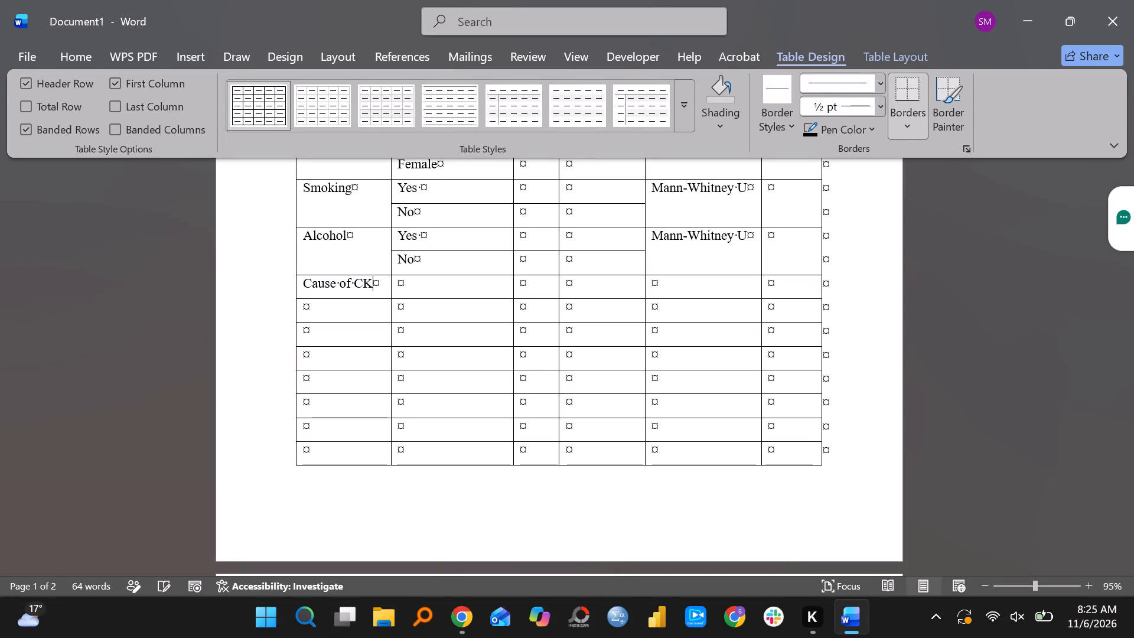
key("shift+d")
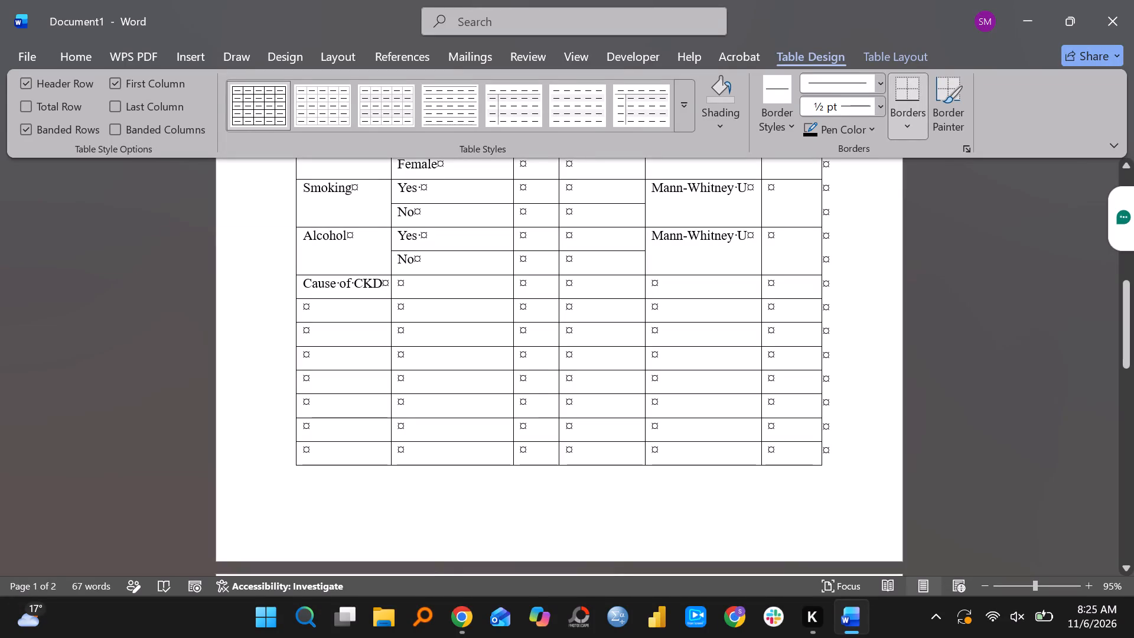
Enter "DM" and "High Blood Pressure" as the first two Group entries for Cause of CKD.
left_click(410, 287)
type("DM")
key("Down")
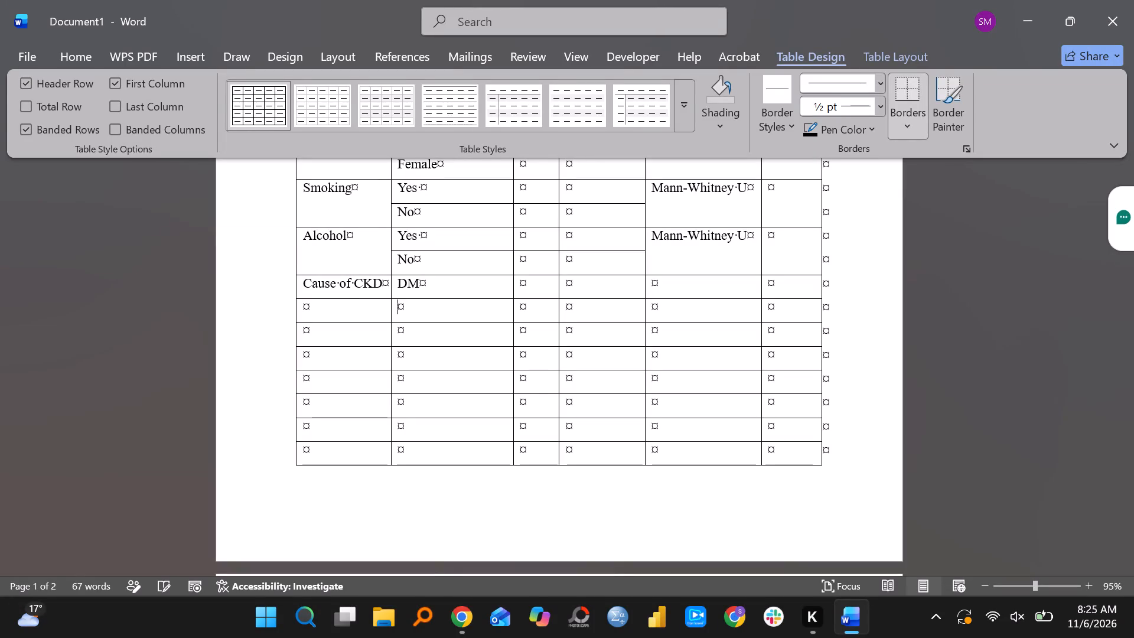
key("shift+h")
type("ig")
type("h Blood Pressure")
Enter "Glomerulonephropathies" in the Group cell below High Blood Pressure and replace it with the suggested spelling "Glomerulonephritis".
key("Down")
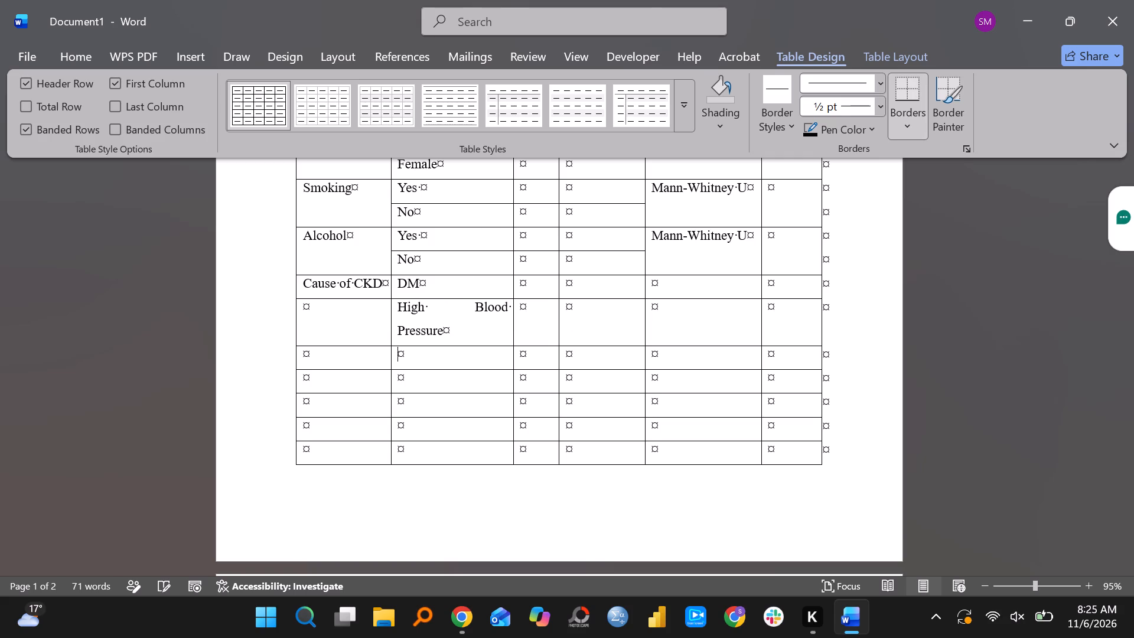
type("Glomer")
type("ulone")
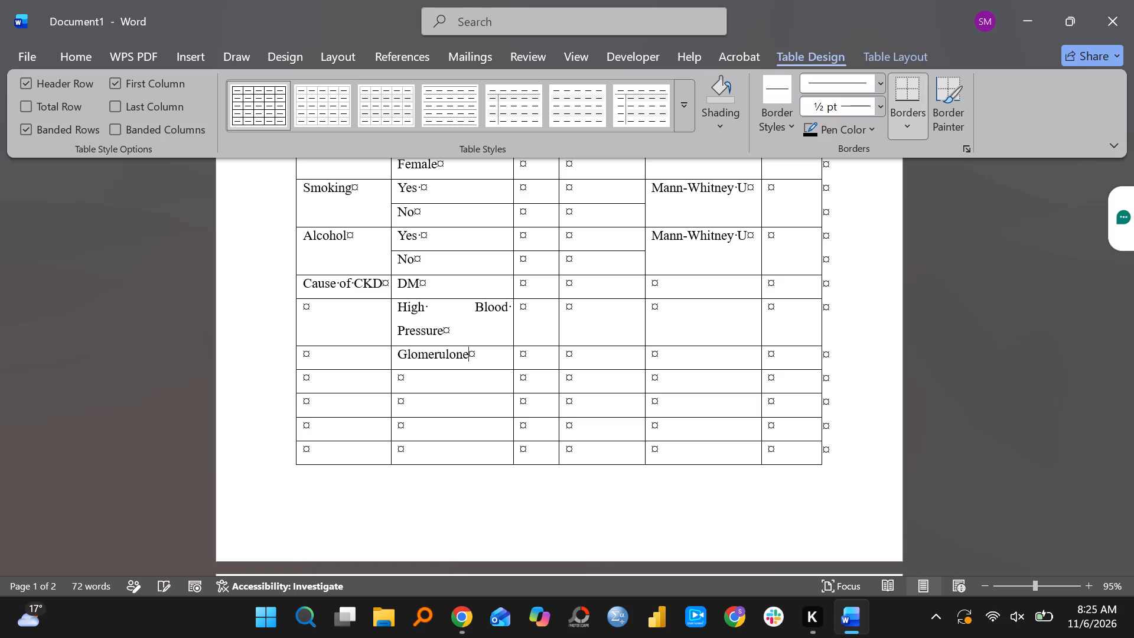
type("phro")
type("pathies")
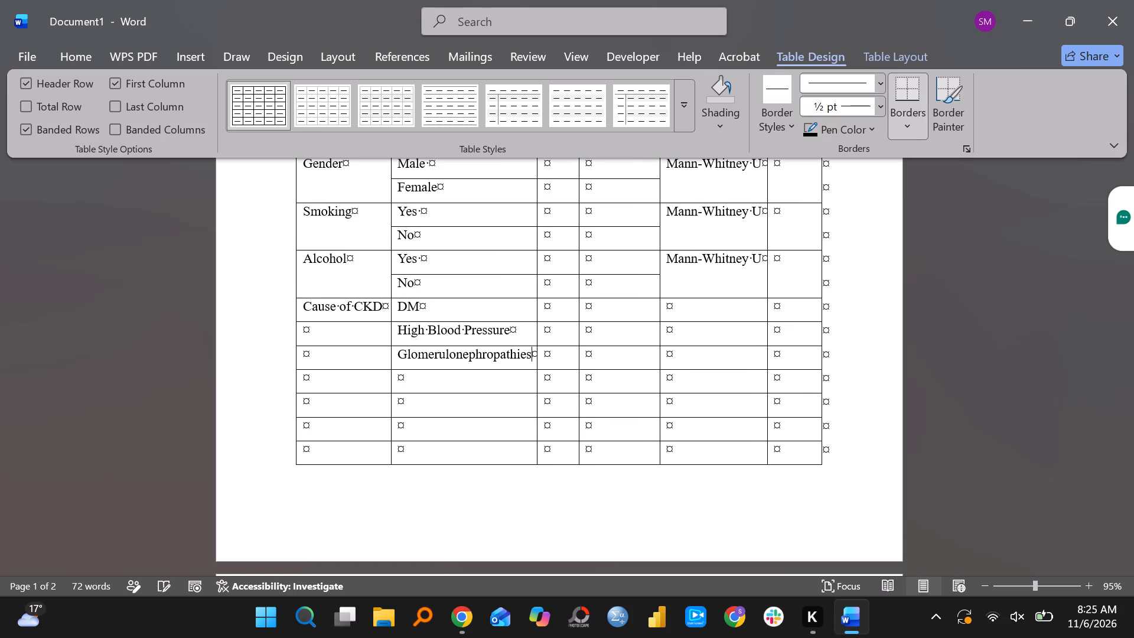
key("Down")
key("Down")
key("Up")
left_click(447, 354)
right_click(447, 354)
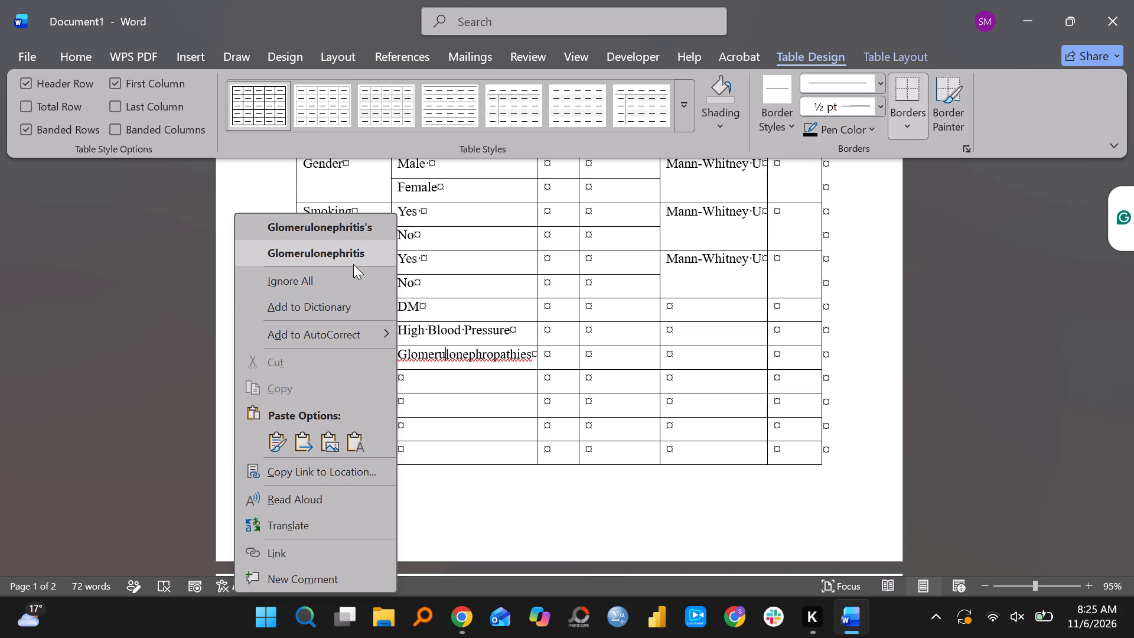
left_click(348, 261)
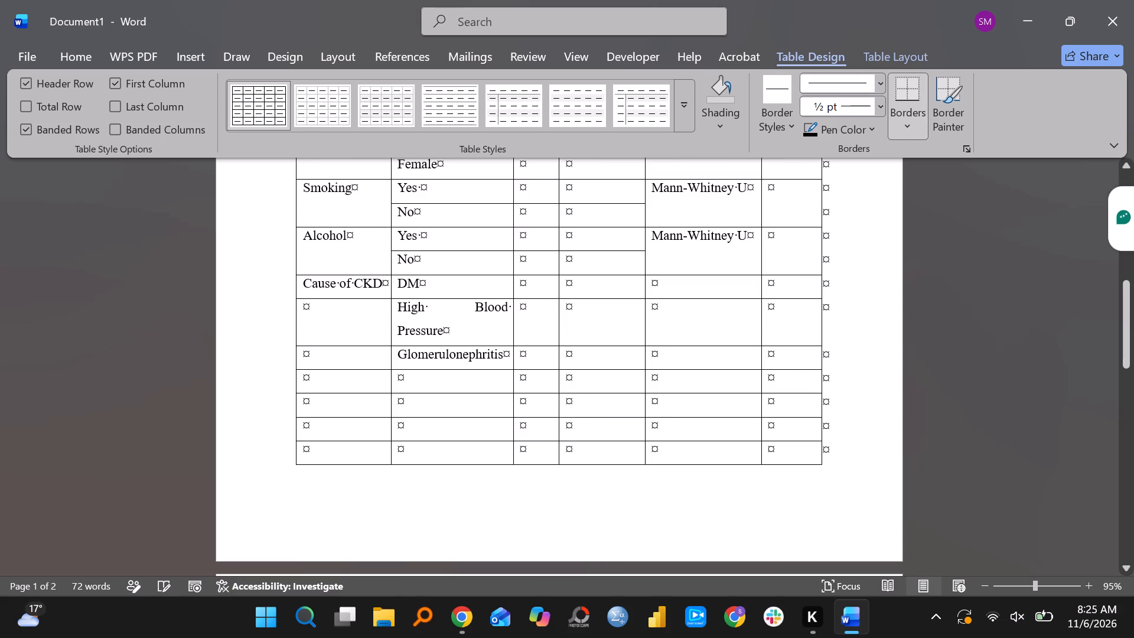
Enter "Polycystic Kidney Disease" in the Group cell below Glomerulonephritis.
left_click(412, 380)
type("Poly")
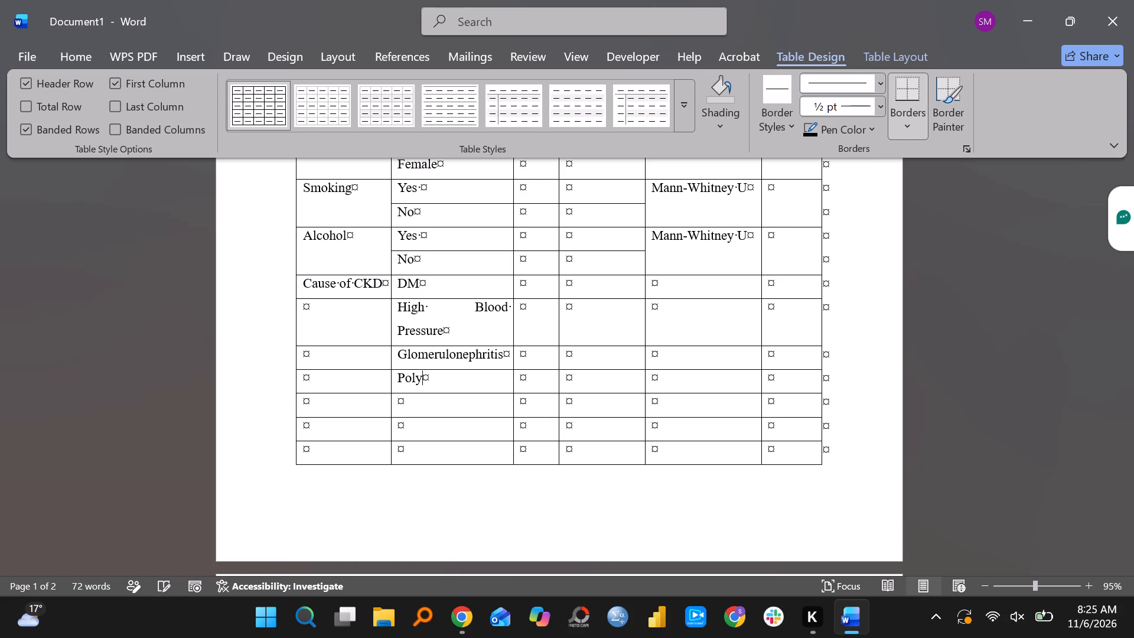
type("sy")
key("BackSpace")
key("BackSpace")
type("cy")
type("stic Kidney Disease")
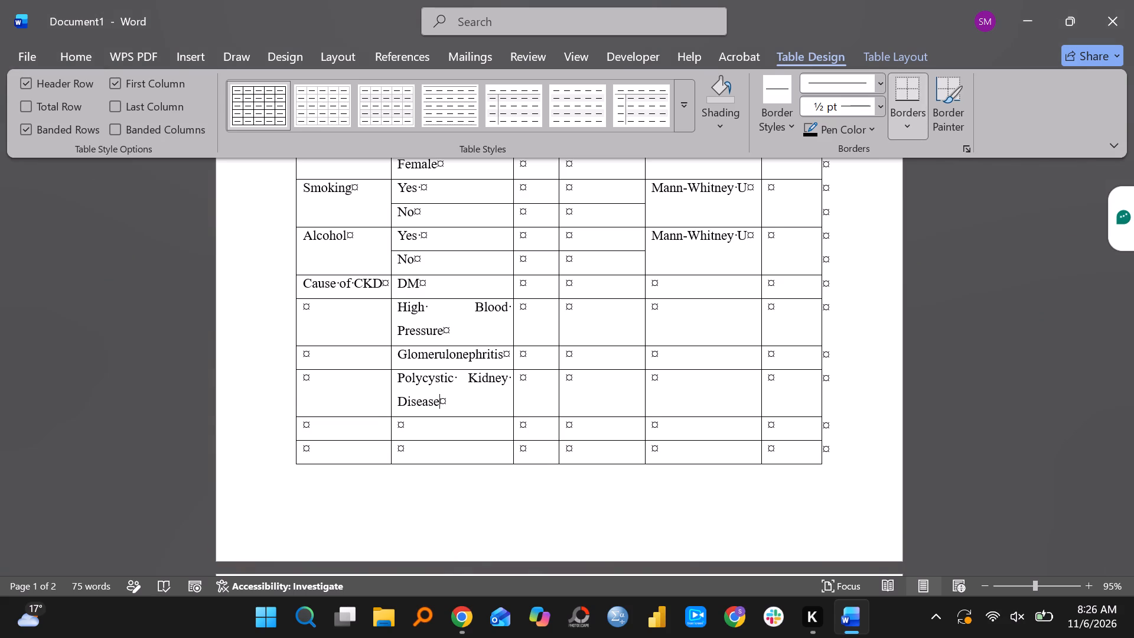
Enter "Kidney Disease" and "Nephrolithiasis" in the two Group cells below Polycystic Kidney Disease.
key("Down")
type("Kidene")
key("BackSpace")
key("BackSpace")
key("BackSpace")
type("ney Disease")
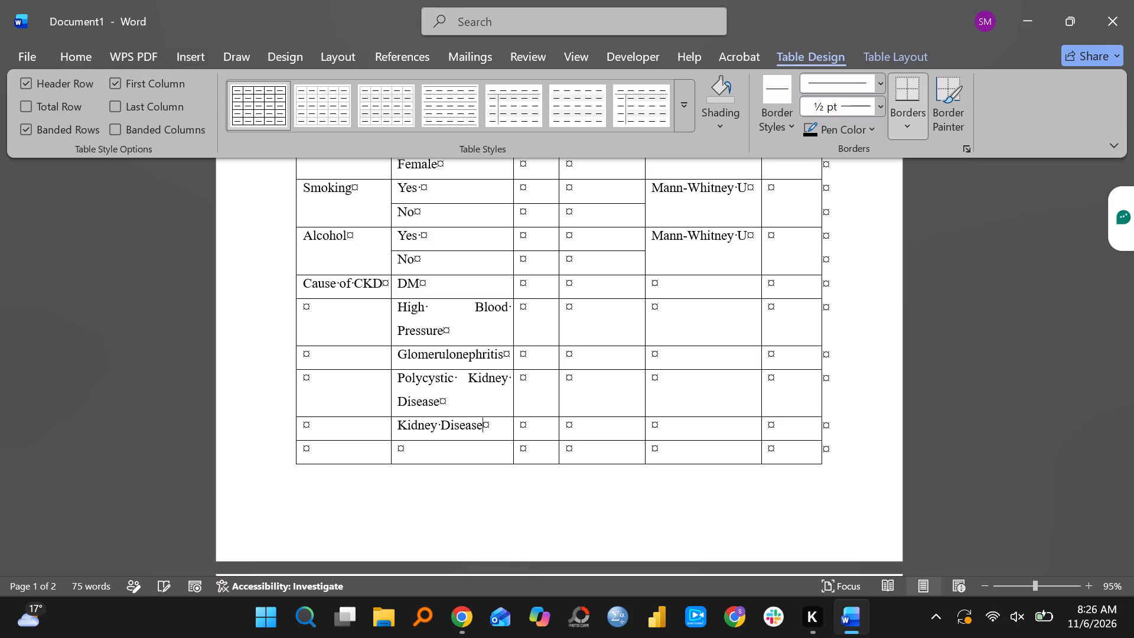
key("Down")
type("Neph")
type("roli")
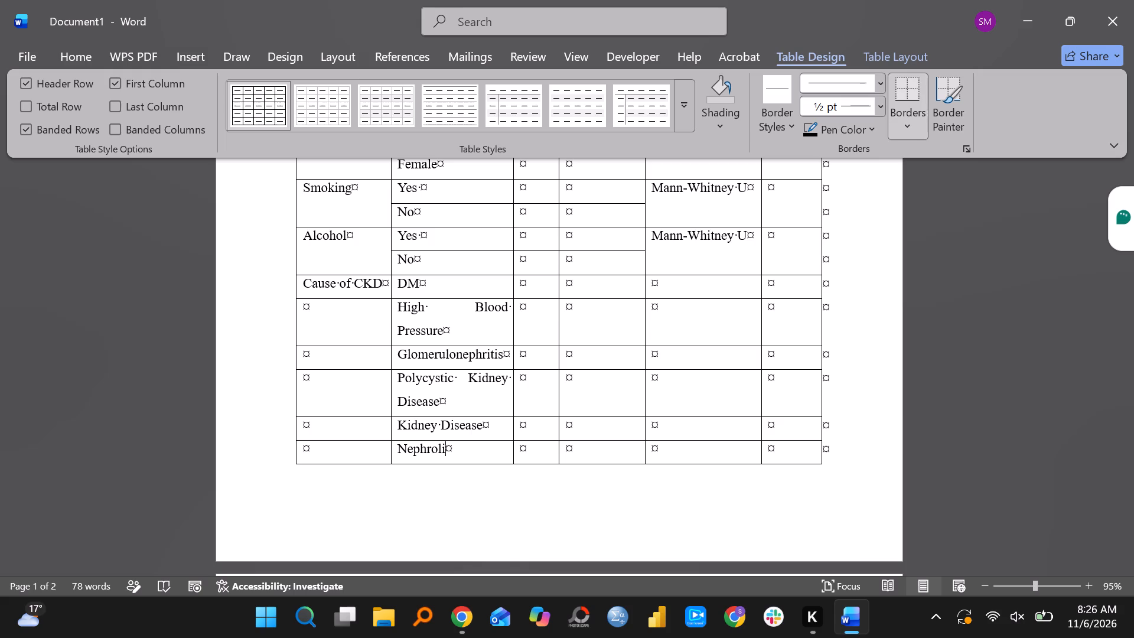
type("thiasis")
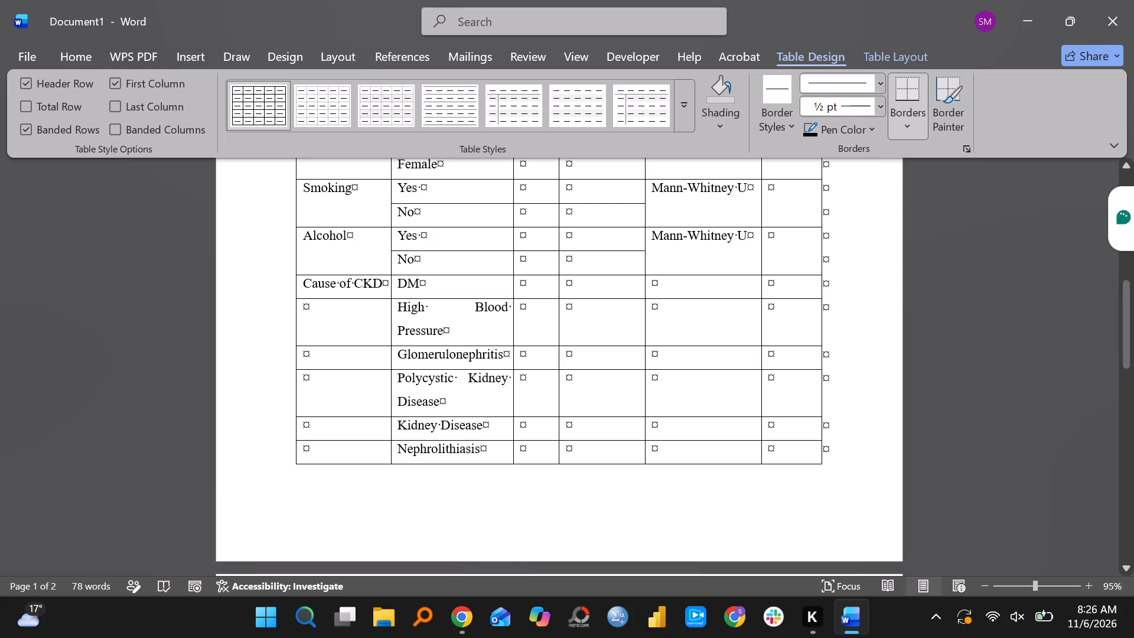
Add a row below Nephrolithiasis and enter "Medication" in its Group cell.
left_click(833, 450)
key("Return")
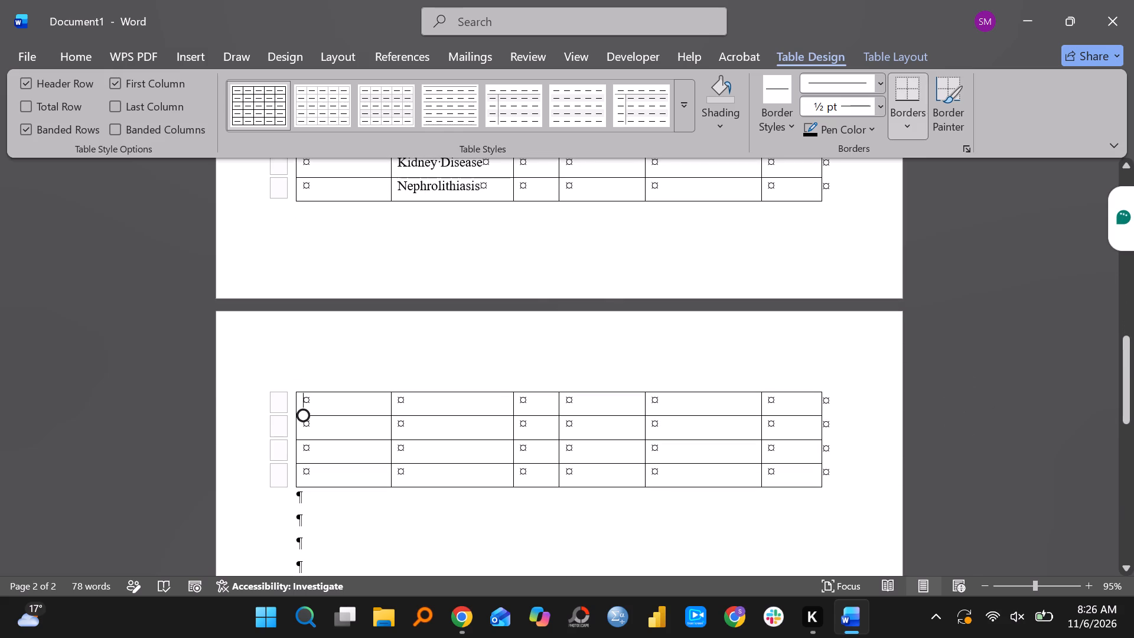
left_click(440, 406)
type("Medica")
type("tion")
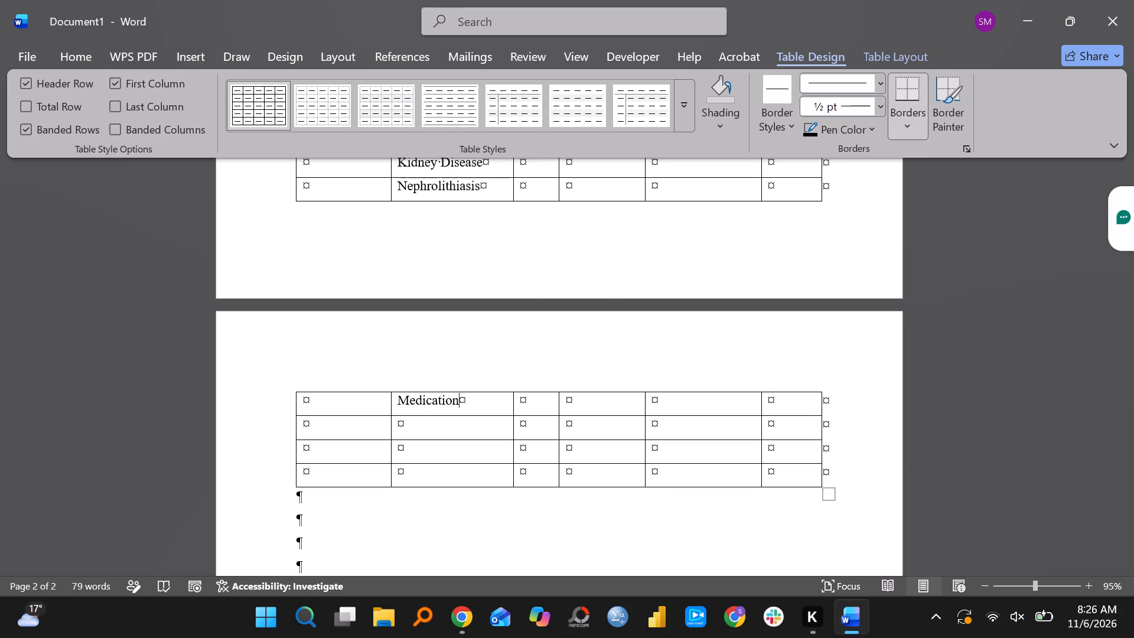
Enter "Other" in the Group cell below Medication.
key("Down")
type("Other")
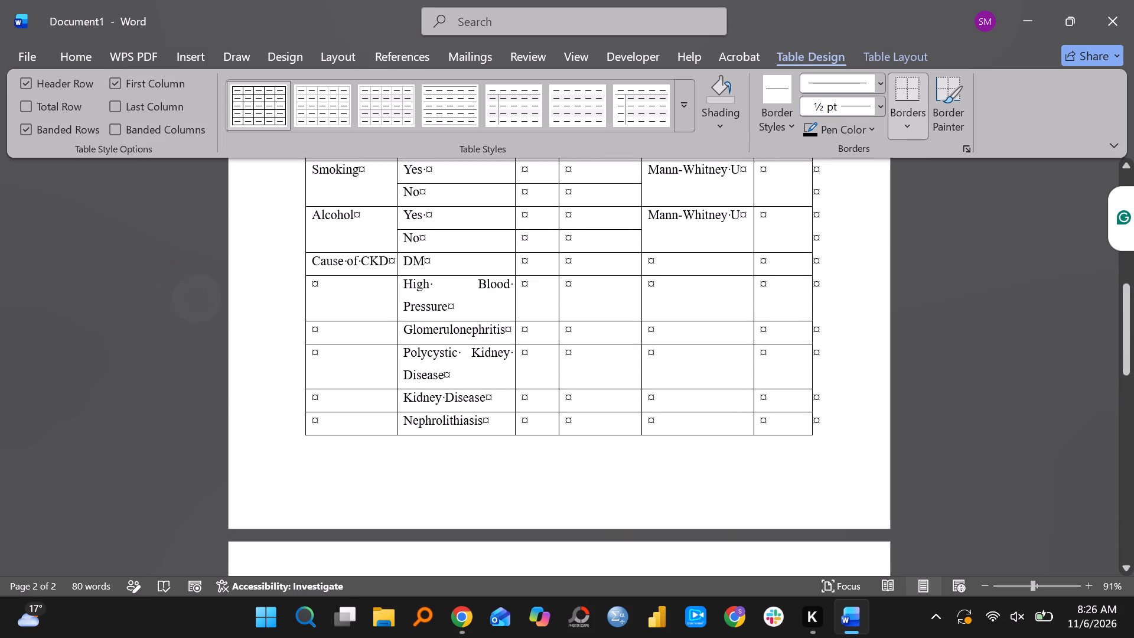
Merge the Characteristic column cells from Cause of CKD down through the row for Other.
left_click_drag(361, 260, 364, 440)
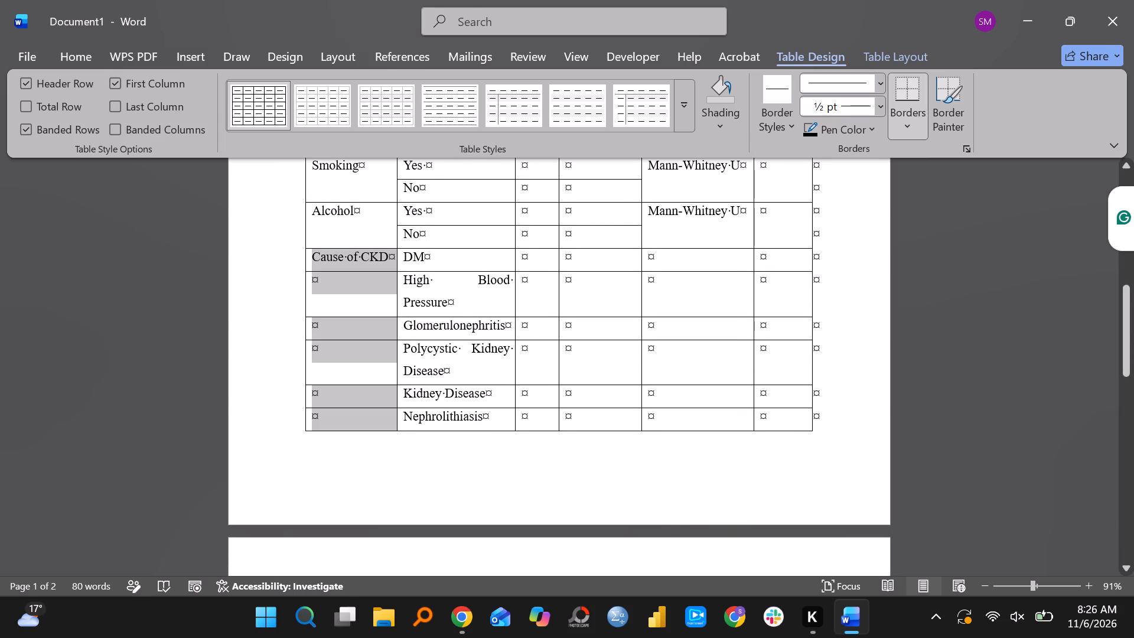
left_click_drag(364, 440, 364, 588)
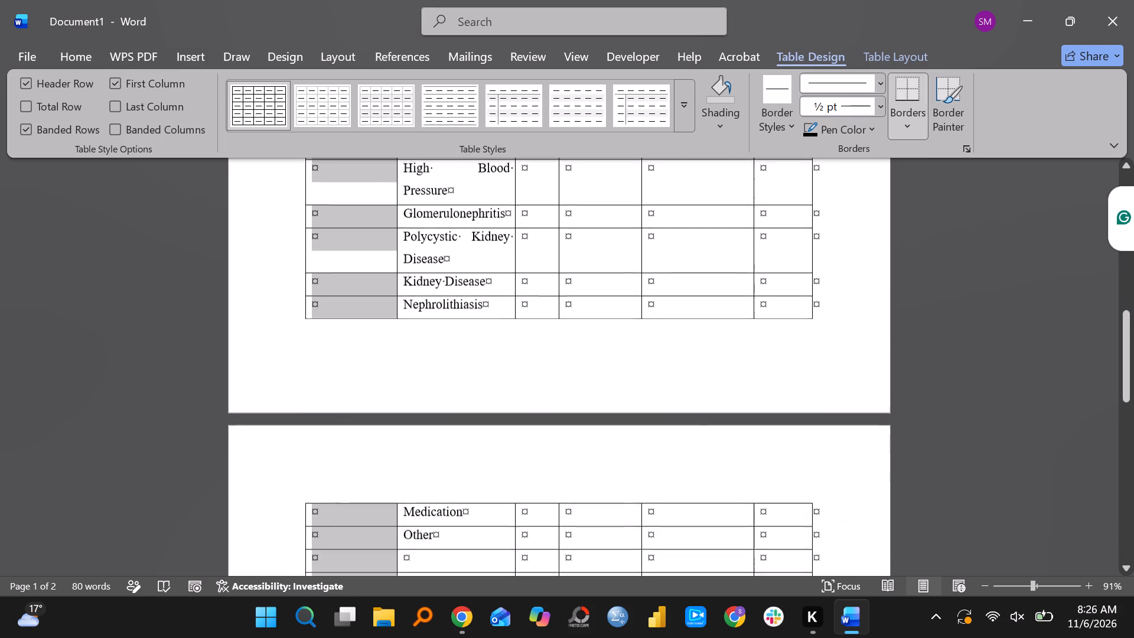
left_click_drag(364, 588, 376, 395)
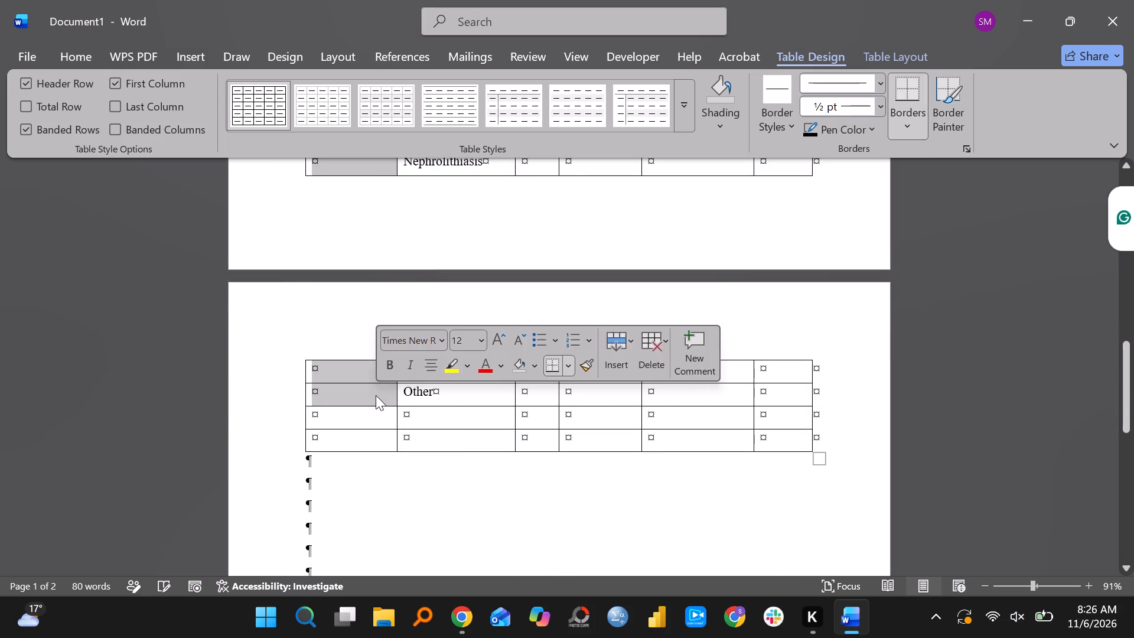
right_click(376, 395)
left_click(445, 271)
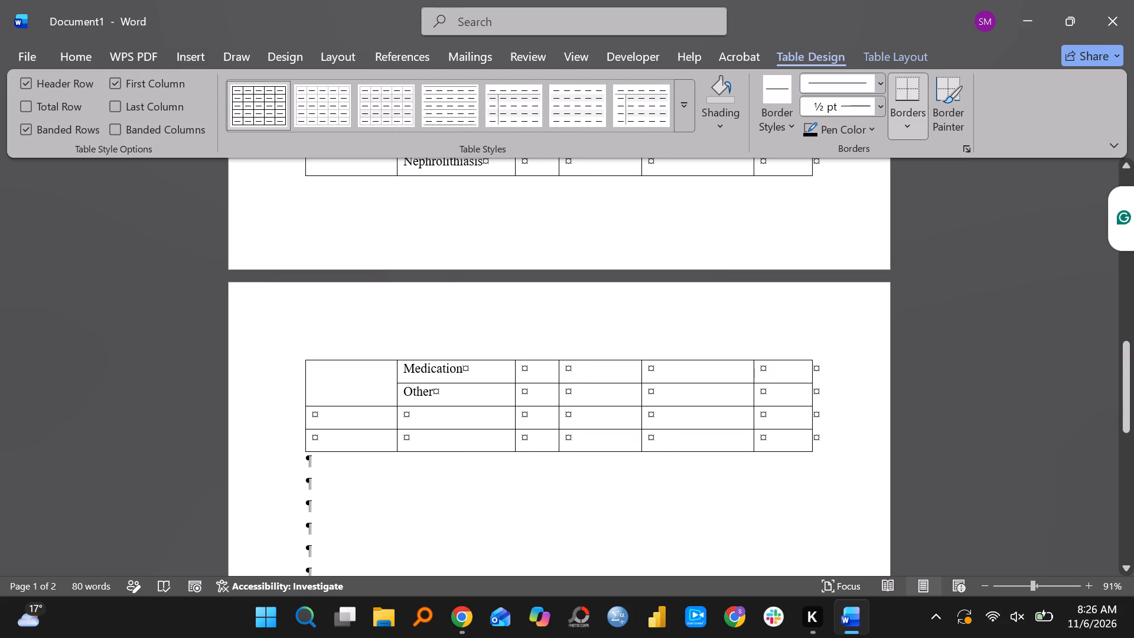
Delete the two empty rows below Other at the end of the VAS-by-characteristic table.
left_click_drag(276, 416, 272, 435)
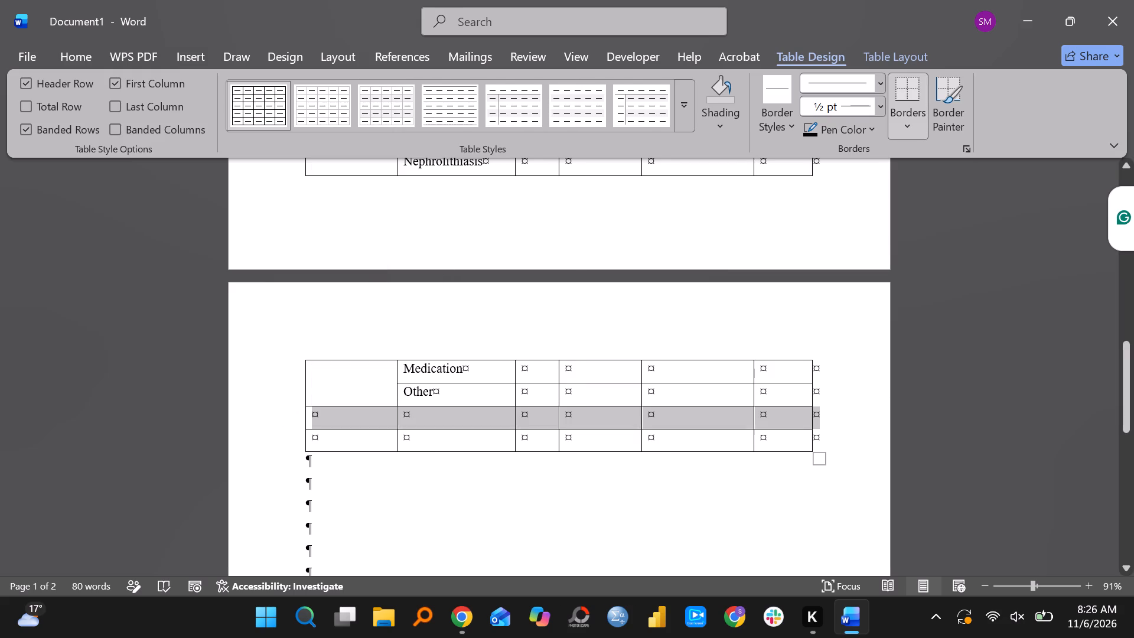
left_click_drag(272, 435, 273, 435)
key("BackSpace")
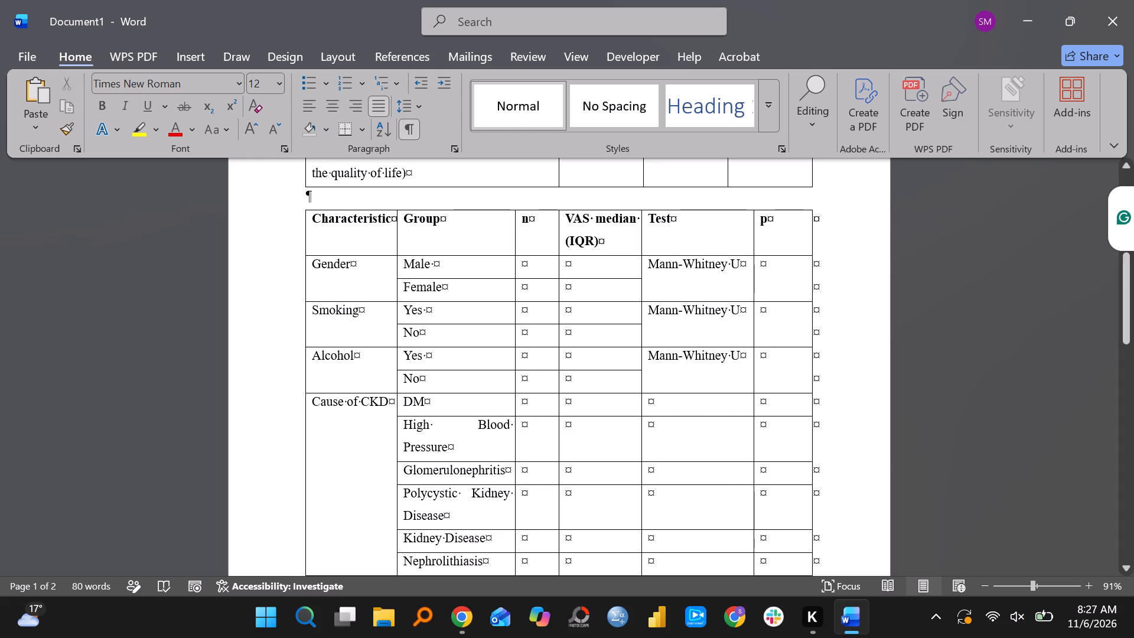
Insert a table with three columns and four rows, leaving one blank paragraph below the VAS-by-characteristic table.
left_click(1128, 272)
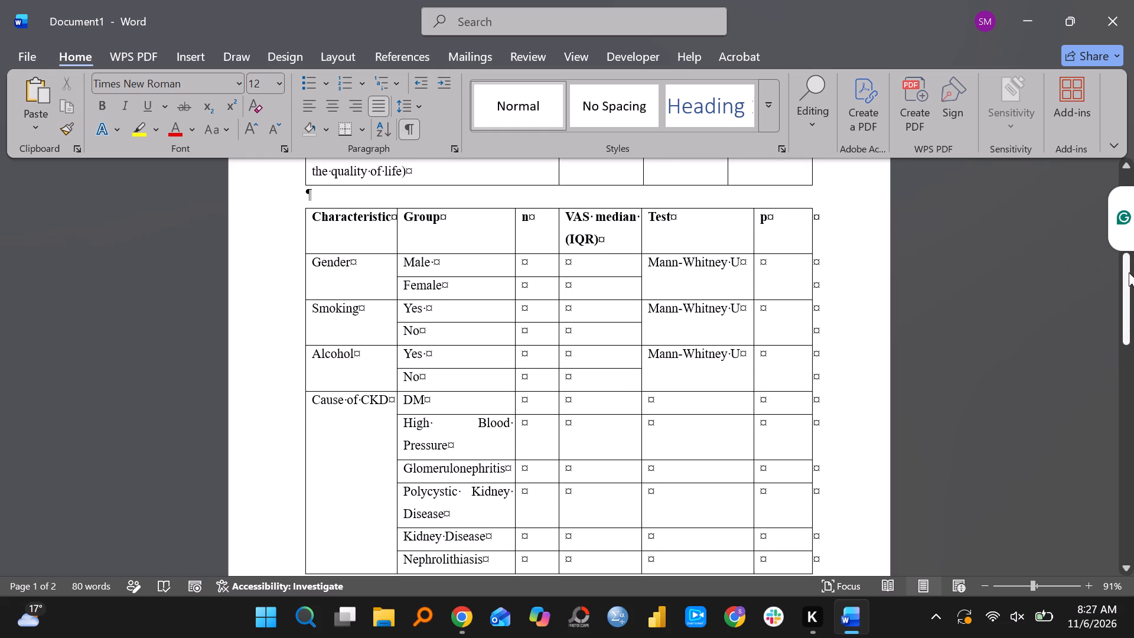
left_click(820, 264)
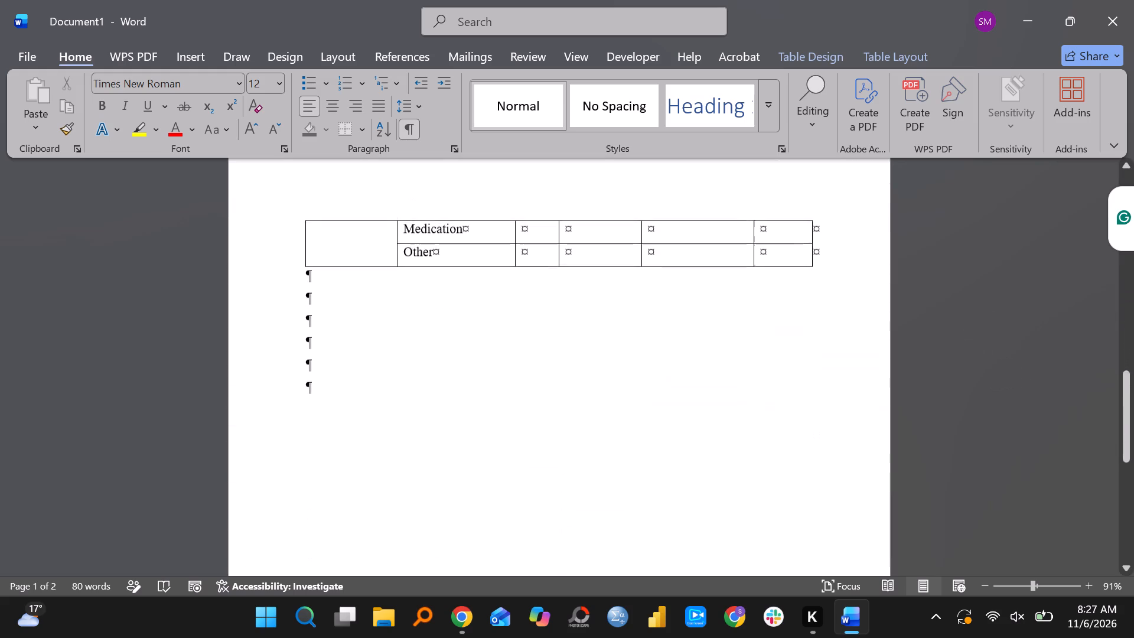
left_click(323, 255)
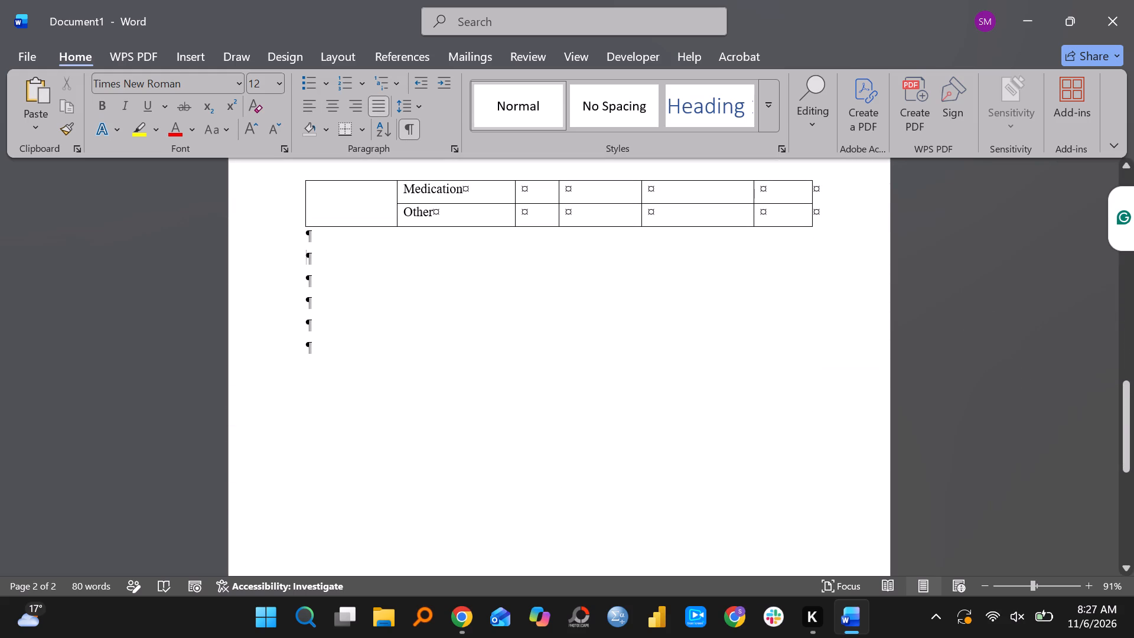
left_click(184, 61)
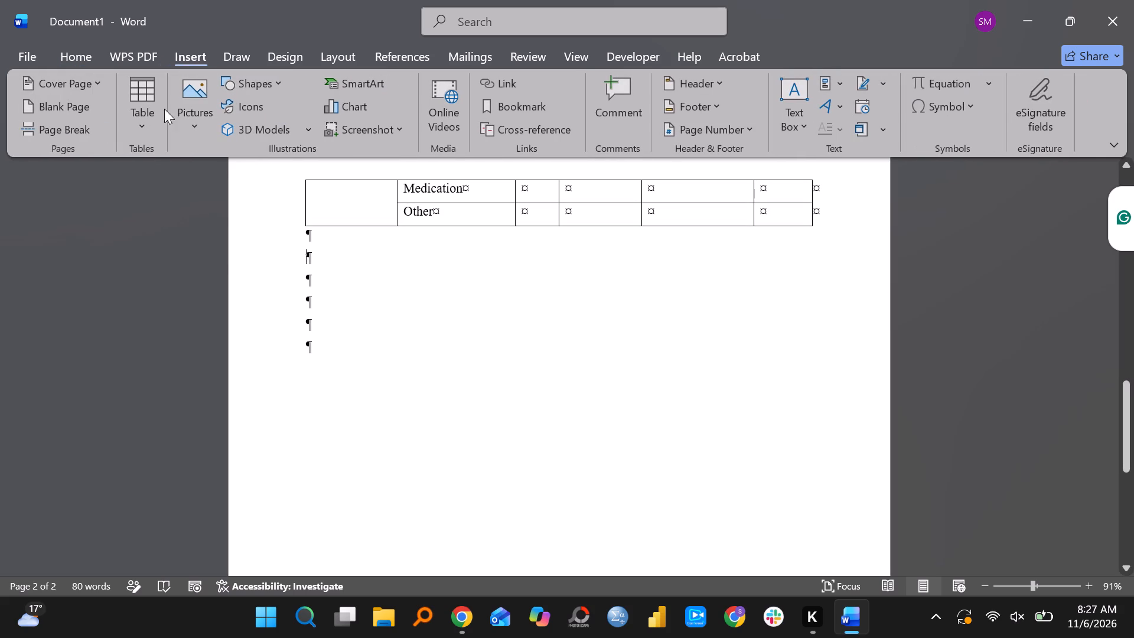
left_click(145, 110)
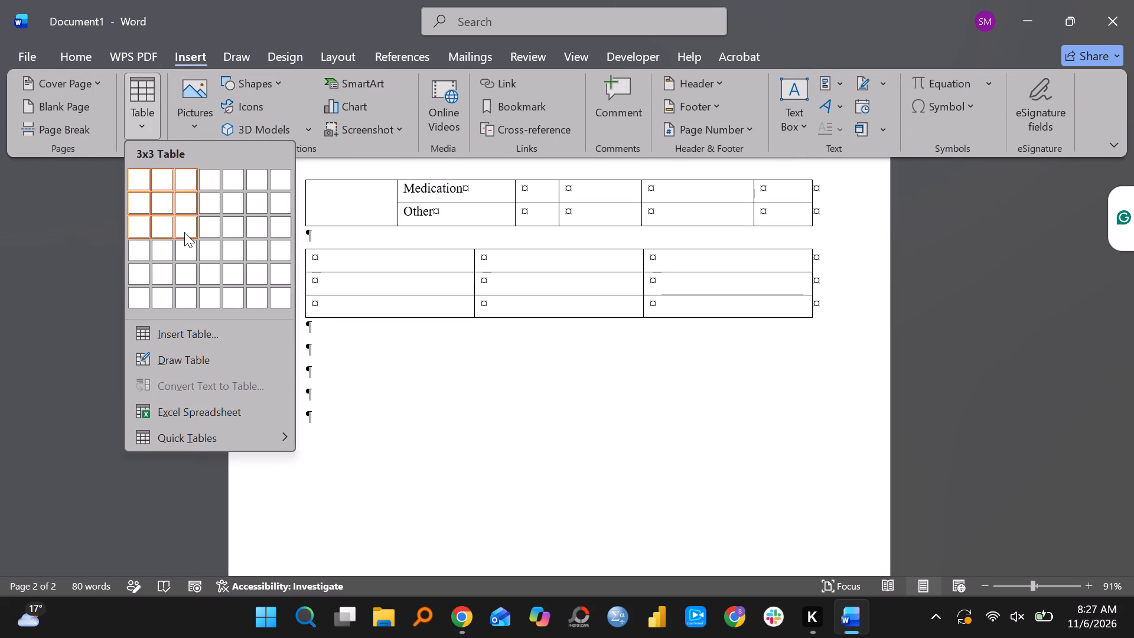
left_click(188, 249)
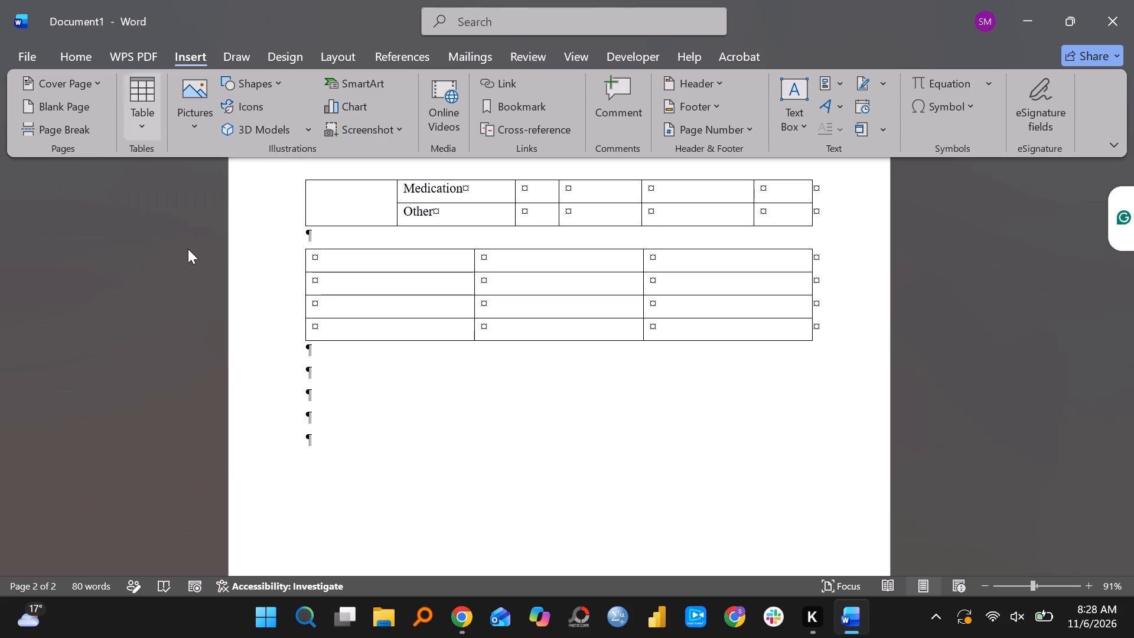
Make the new table's first row bold and enter the headings "Variable", "P with VAS" and "p".
left_click(283, 268)
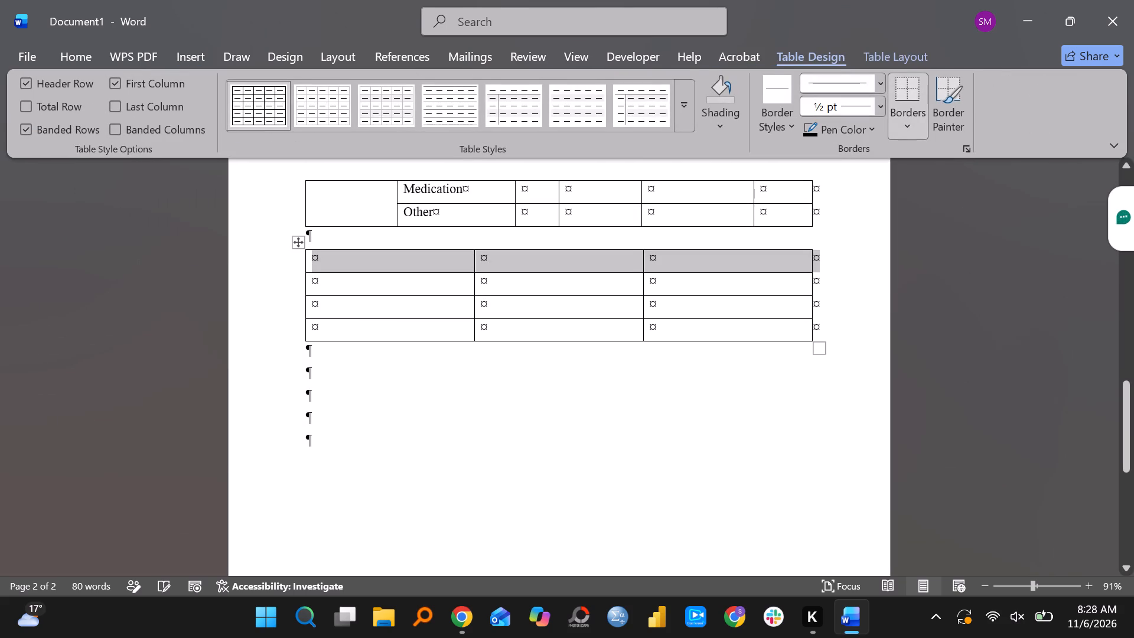
key("ctrl+b")
left_click(373, 259)
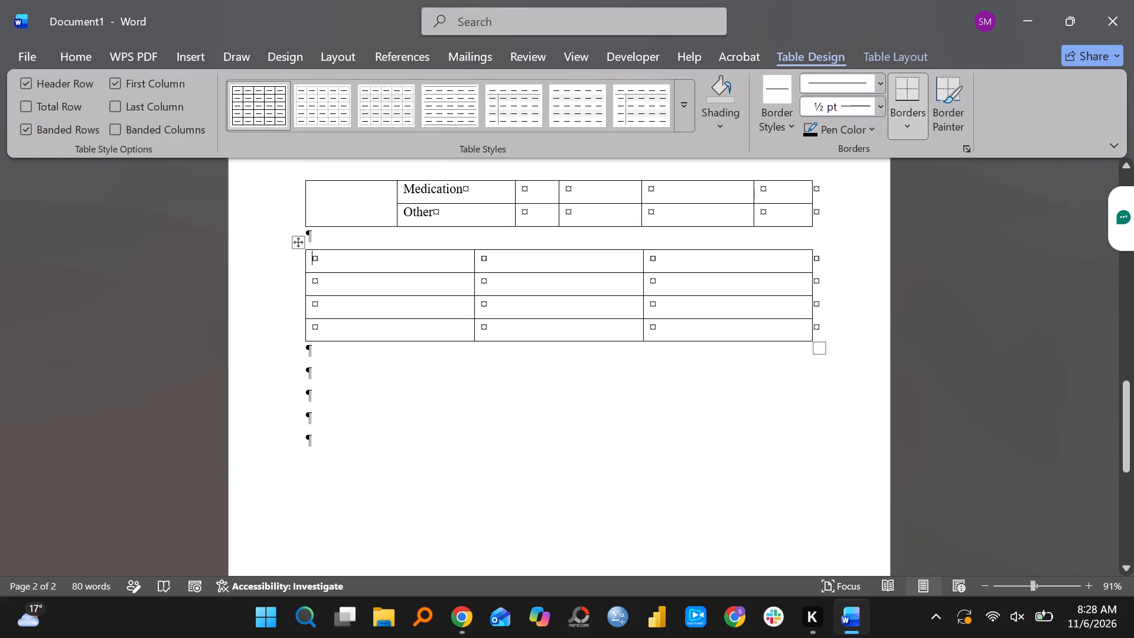
type("Var")
type("iable")
key("Right")
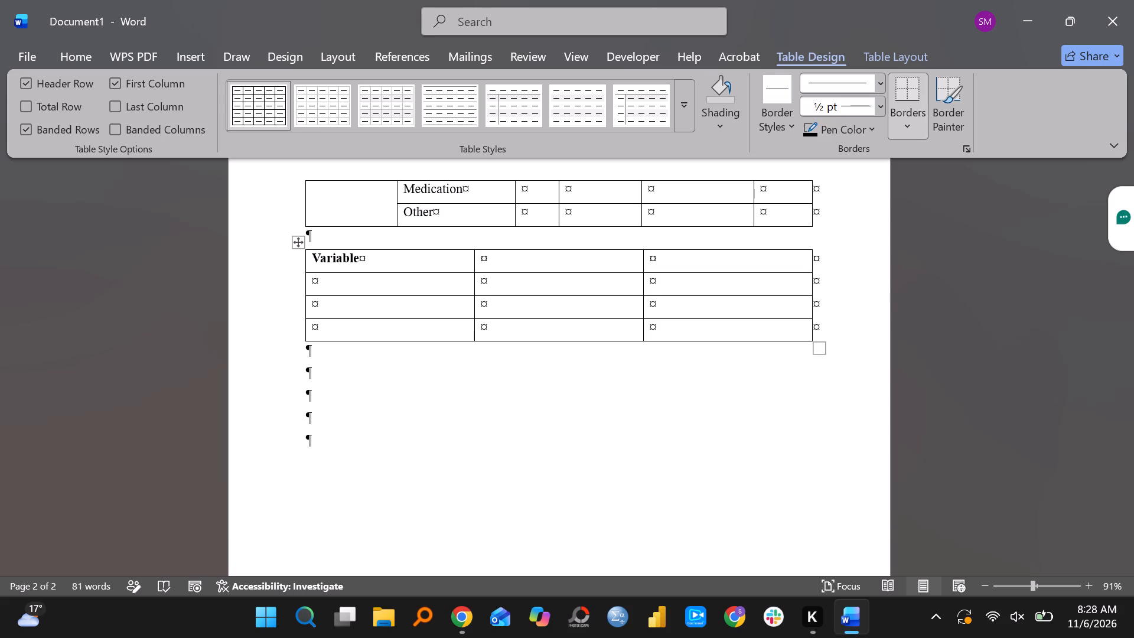
type("p with")
key("space")
type("VAS")
key("Right")
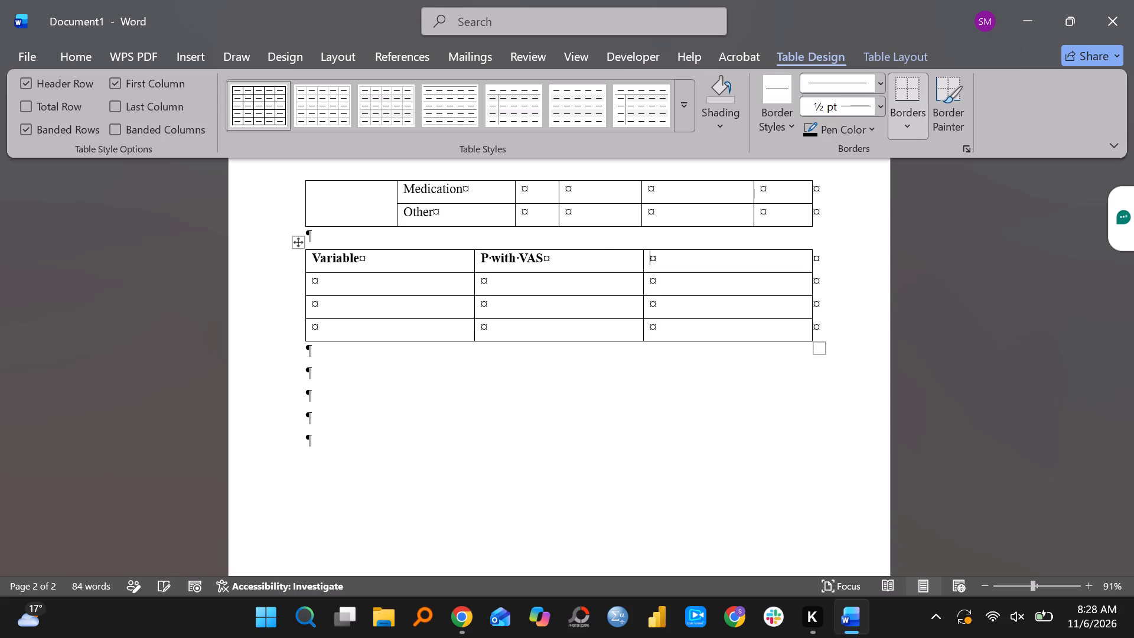
key("p")
Enter "Age" in the first cell under Variable and move to the cell below it.
left_click(320, 276)
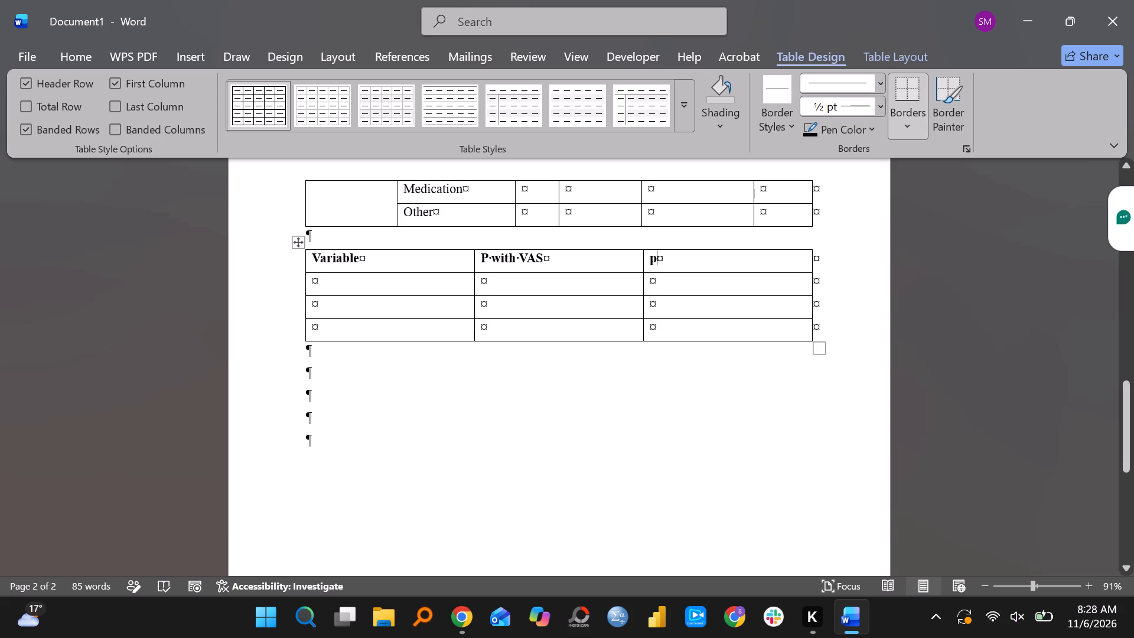
type("Age")
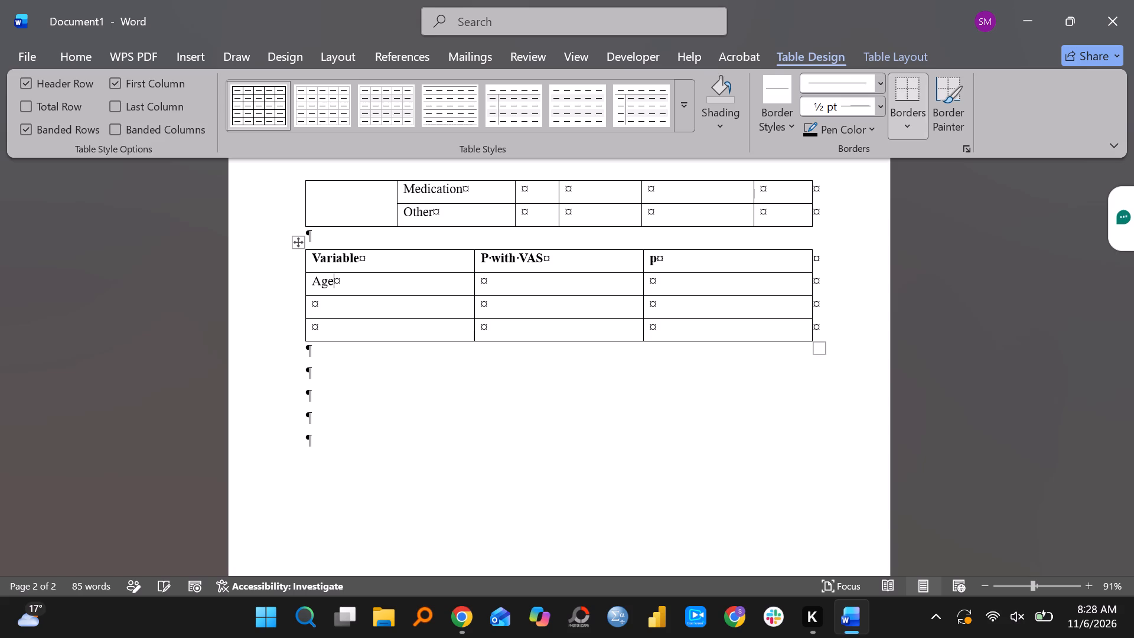
key("Right")
key("Down")
key("Left")
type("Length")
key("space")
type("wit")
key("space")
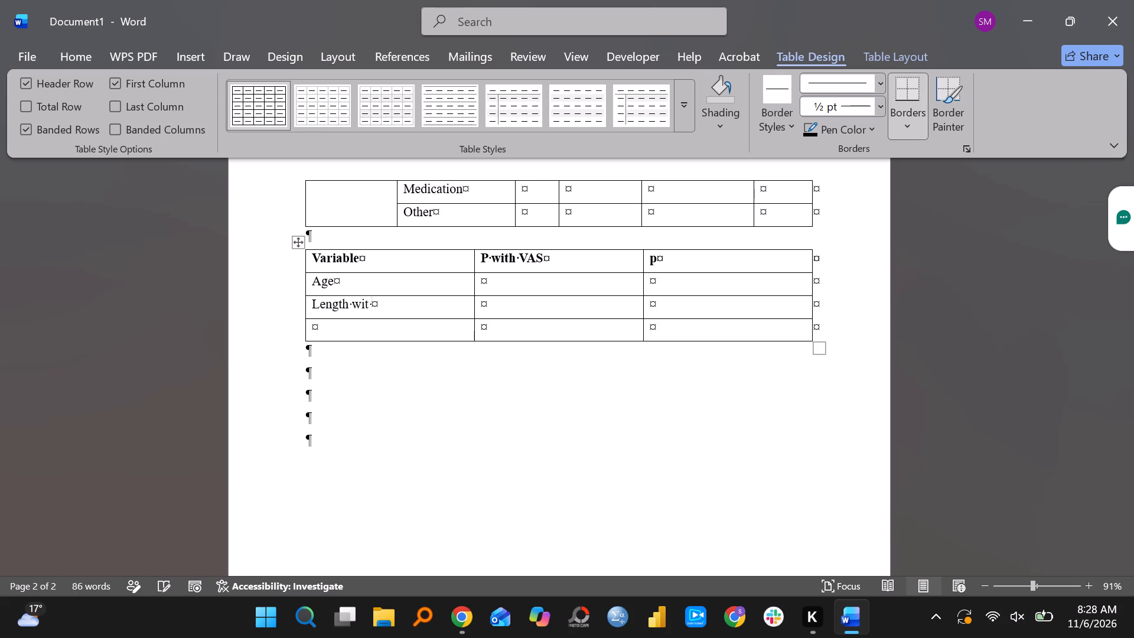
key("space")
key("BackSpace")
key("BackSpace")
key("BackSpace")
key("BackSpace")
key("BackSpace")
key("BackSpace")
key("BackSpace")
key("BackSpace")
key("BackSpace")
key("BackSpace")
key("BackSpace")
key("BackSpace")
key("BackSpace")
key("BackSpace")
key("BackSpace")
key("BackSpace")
Enter "Years with CKD" in the Variable cell below Age.
type("Yeard")
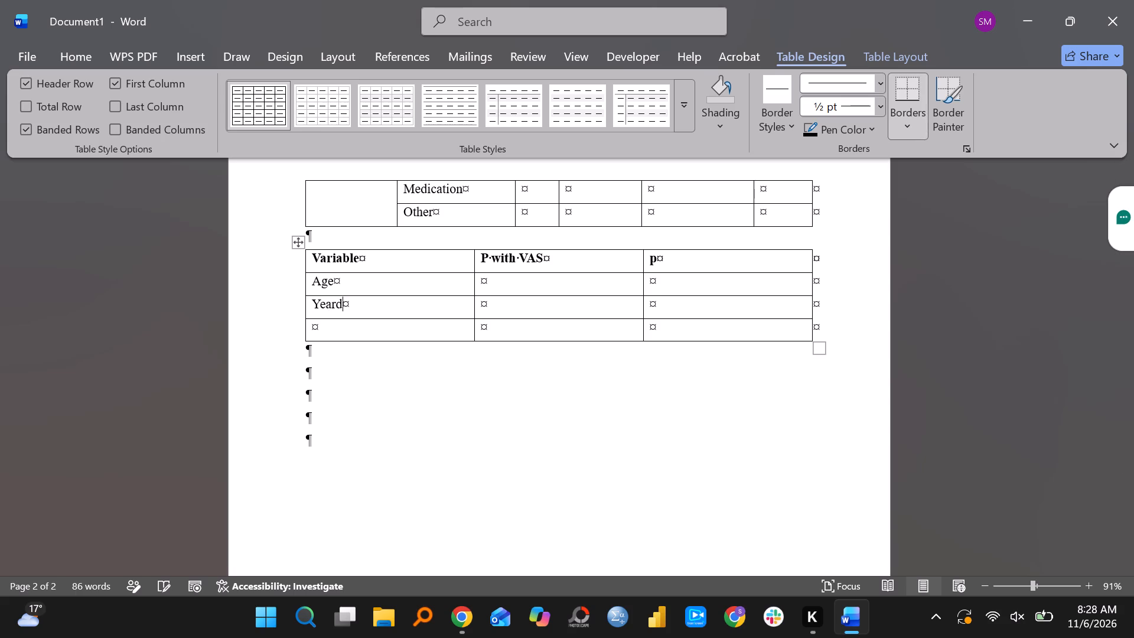
key("BackSpace")
type("s with C")
type("KD")
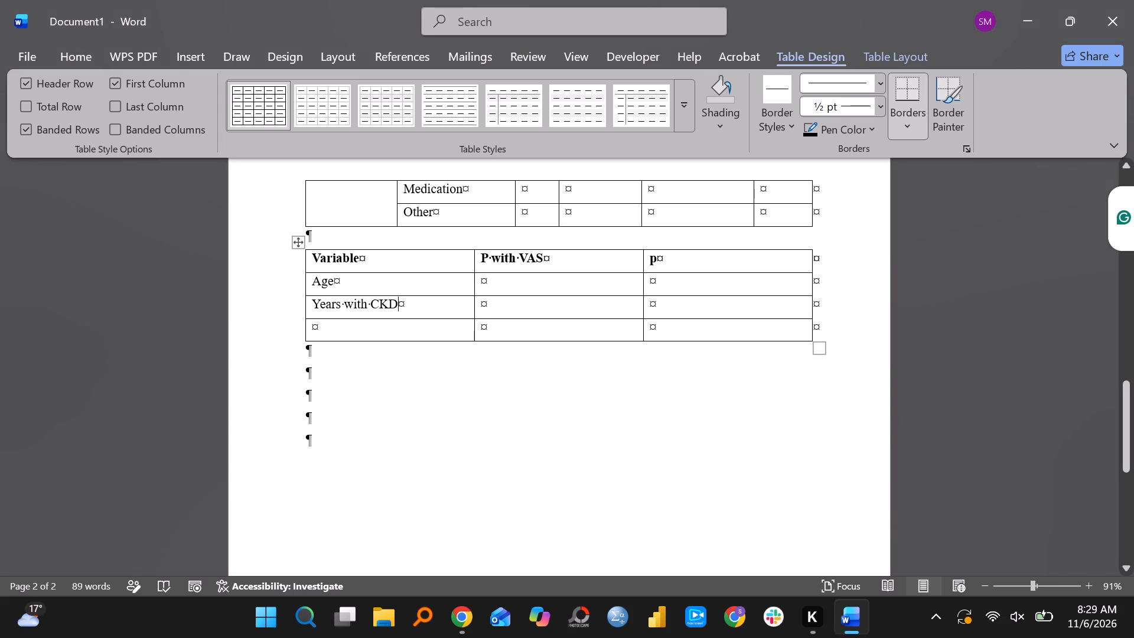
Add a row below Years with CKD in the Variable table.
left_click(819, 308)
key("Return")
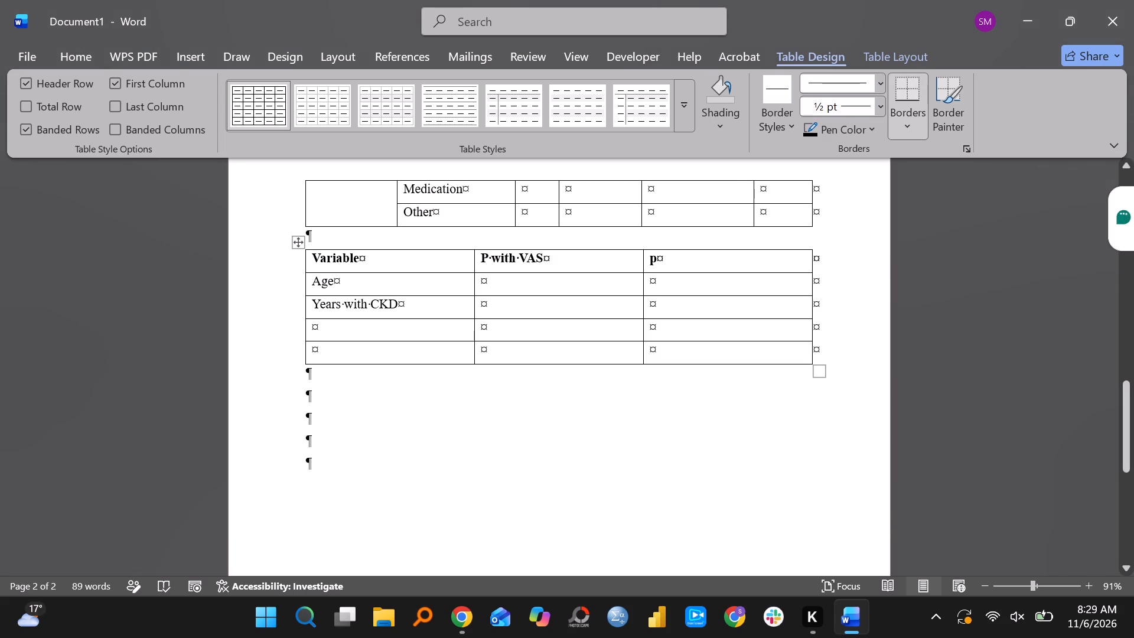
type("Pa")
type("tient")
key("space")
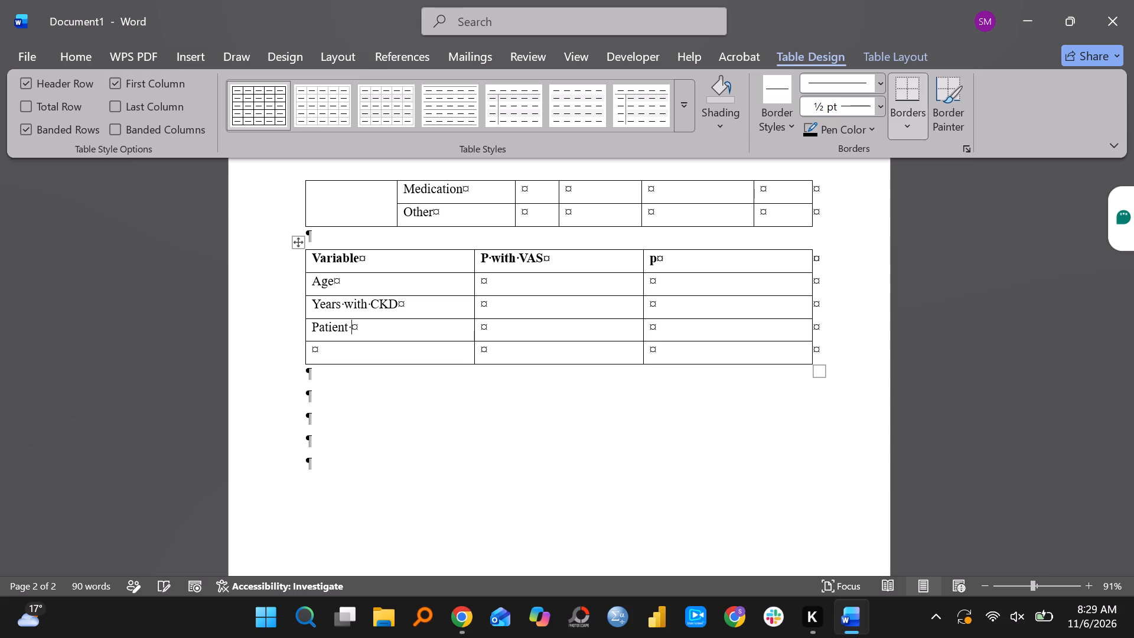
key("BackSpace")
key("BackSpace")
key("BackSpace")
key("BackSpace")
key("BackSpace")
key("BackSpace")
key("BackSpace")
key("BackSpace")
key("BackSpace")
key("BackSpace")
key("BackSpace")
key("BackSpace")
Enter "Height" and "Weight" in the two Variable cells below Years with CKD.
type("Heigh")
key("t")
key("Down")
type("Weight")
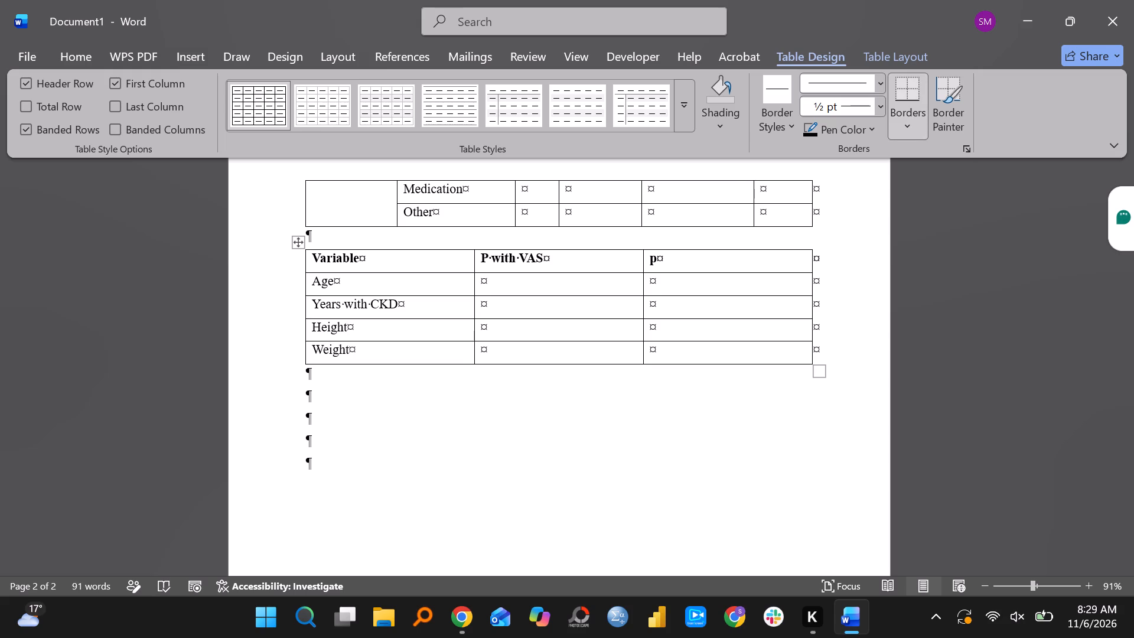
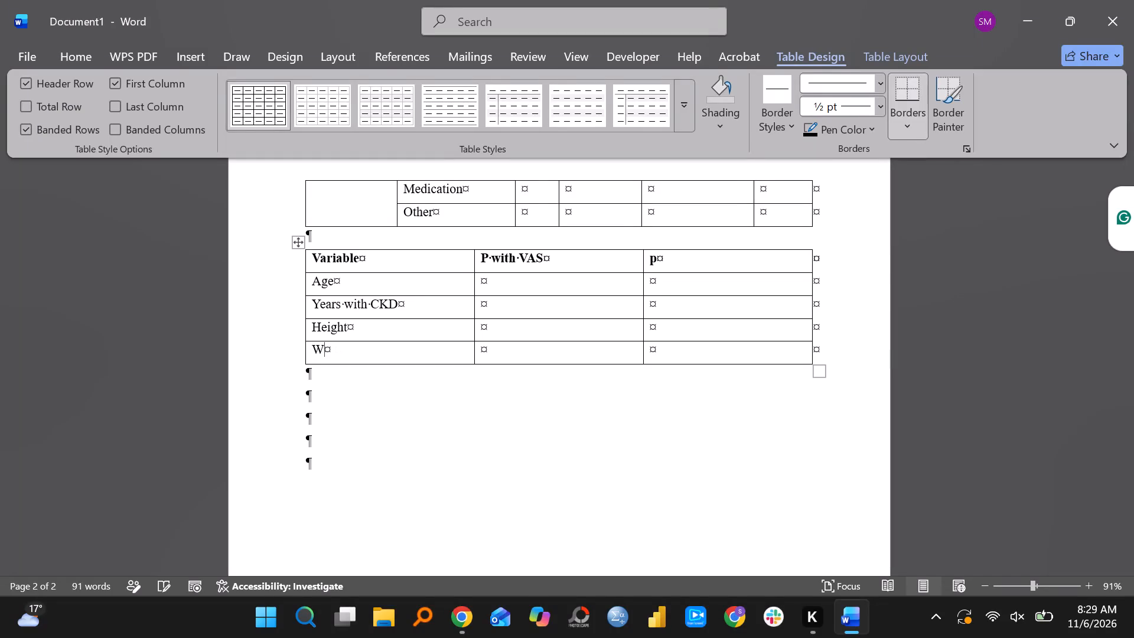
Replace the entry in the Variable cell below Height with "BMI" and leave the table.
key("BackSpace")
type("BMI")
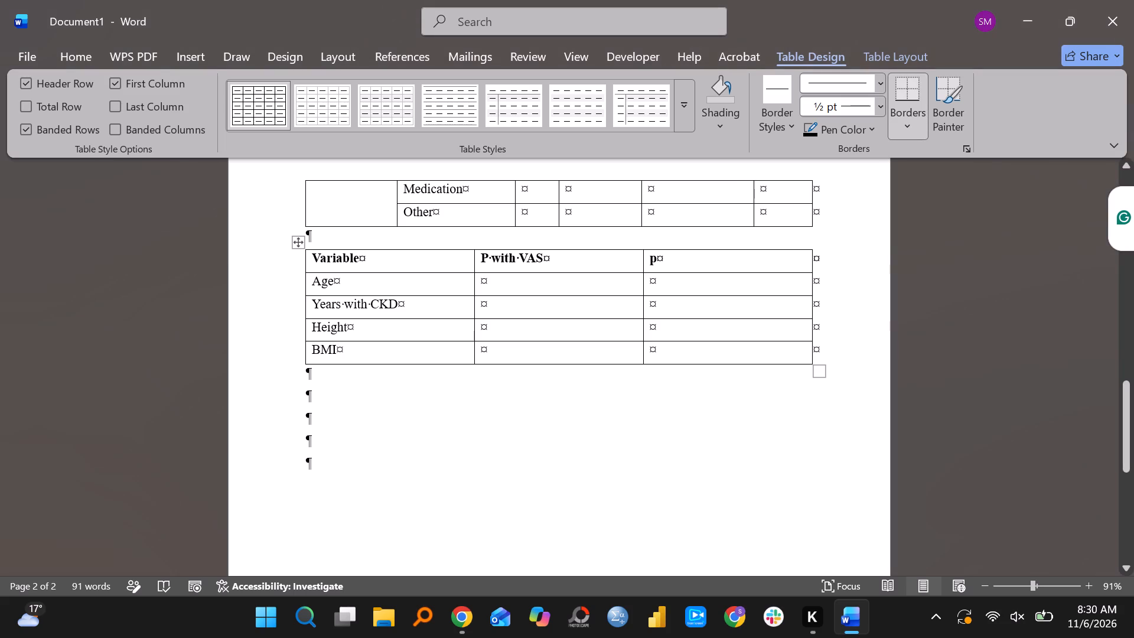
left_click(335, 402)
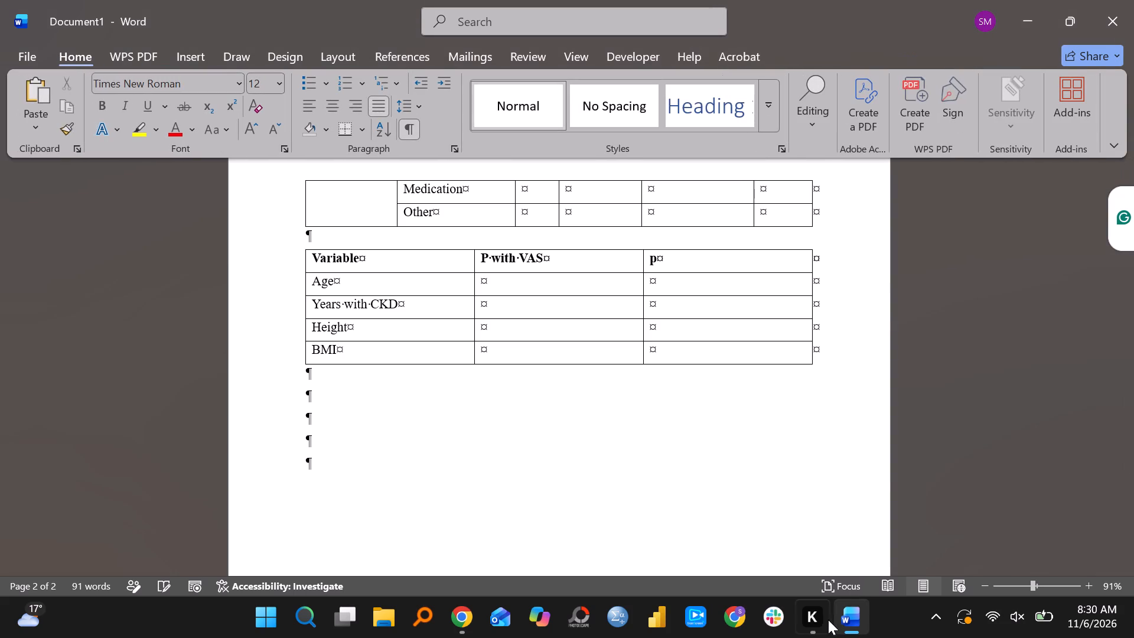
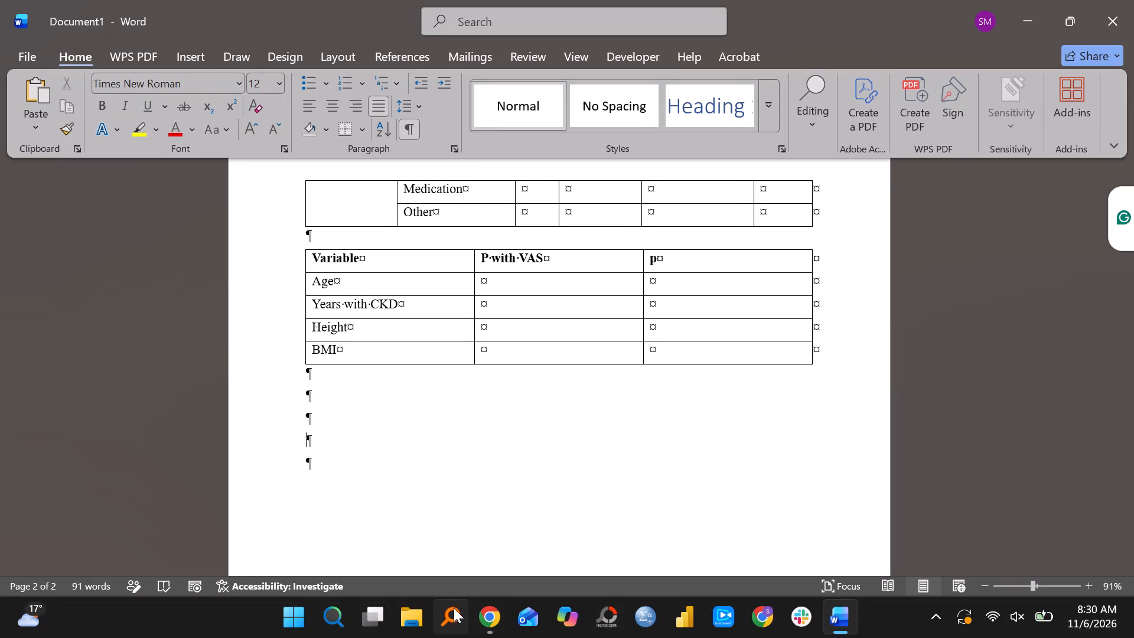
Put the document window away to reach the desktop and launch the Kuro app from its shortcut.
left_click(417, 617)
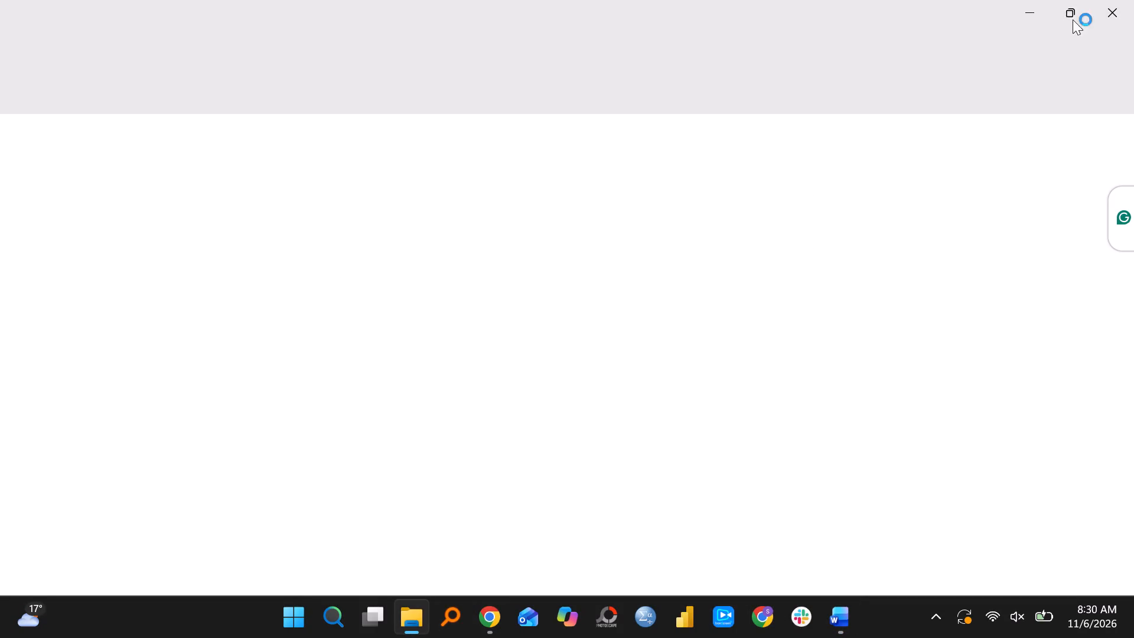
left_click(1038, 12)
left_click(1032, 17)
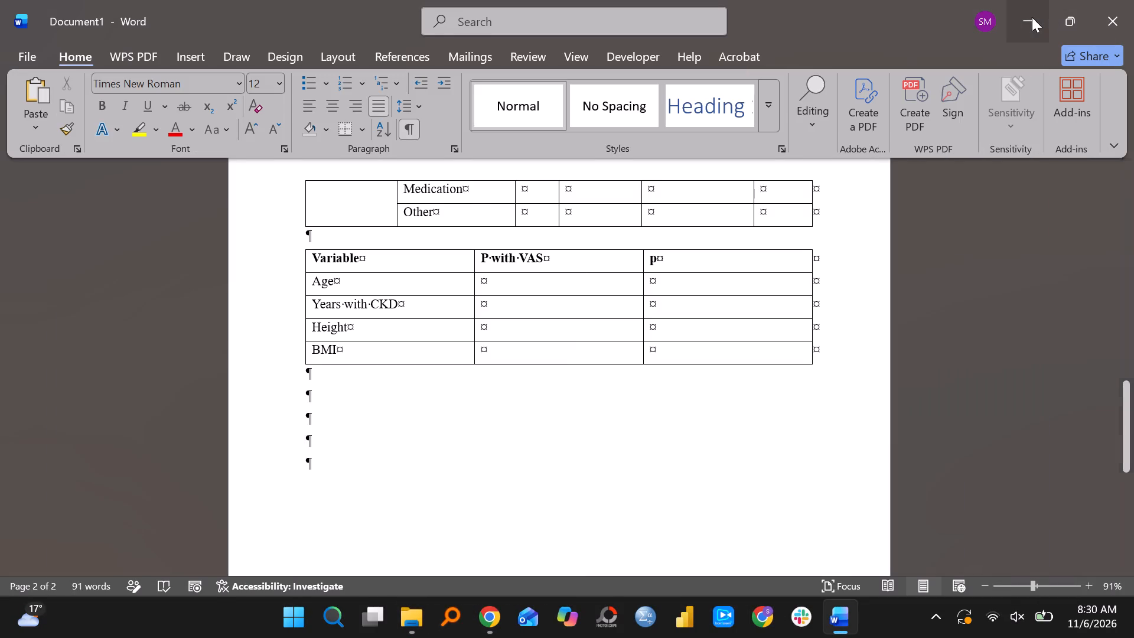
double_click(508, 317)
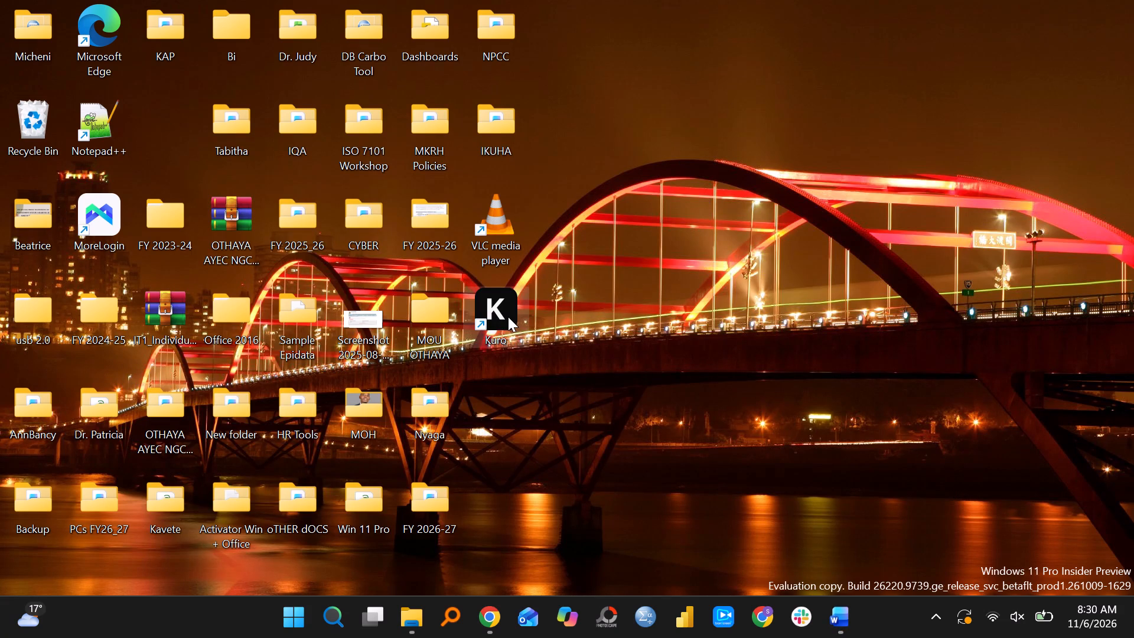